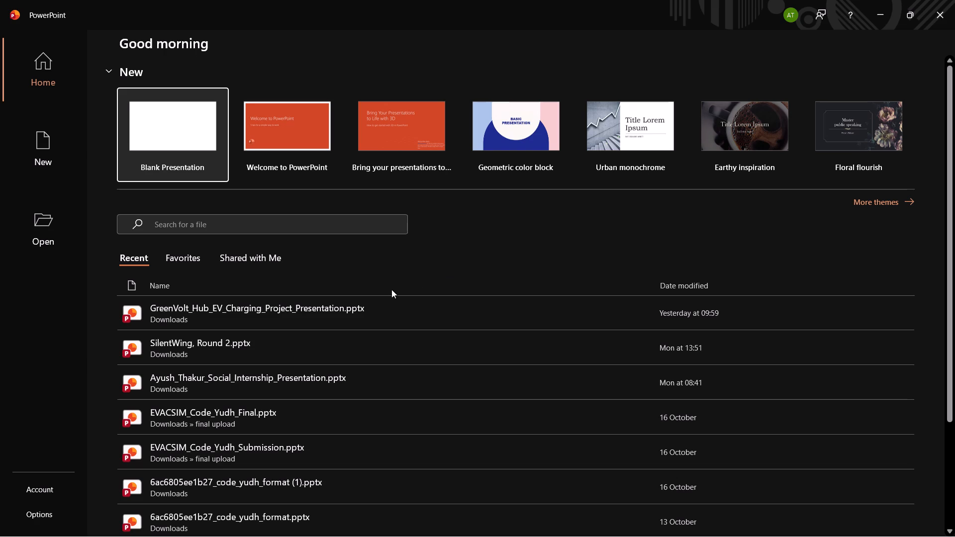
pyautogui.doubleClick(276, 344)
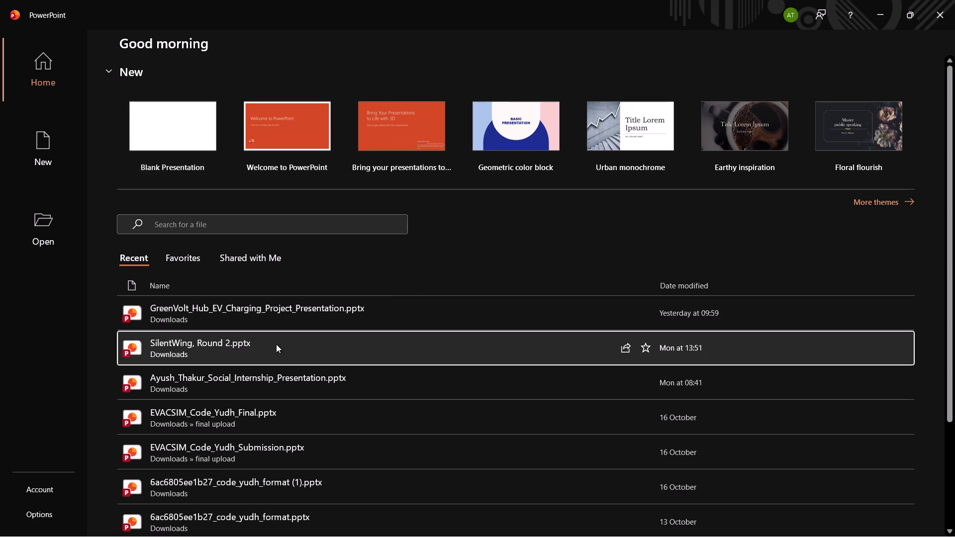
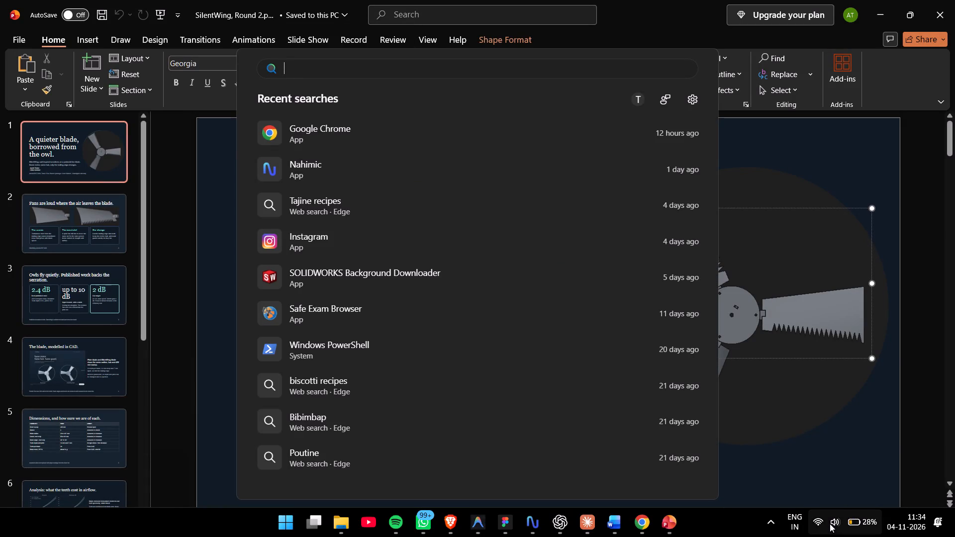
# Disconnect the Airdopes 219 Bluetooth audio device from the computer.
pyautogui.click(830, 524)
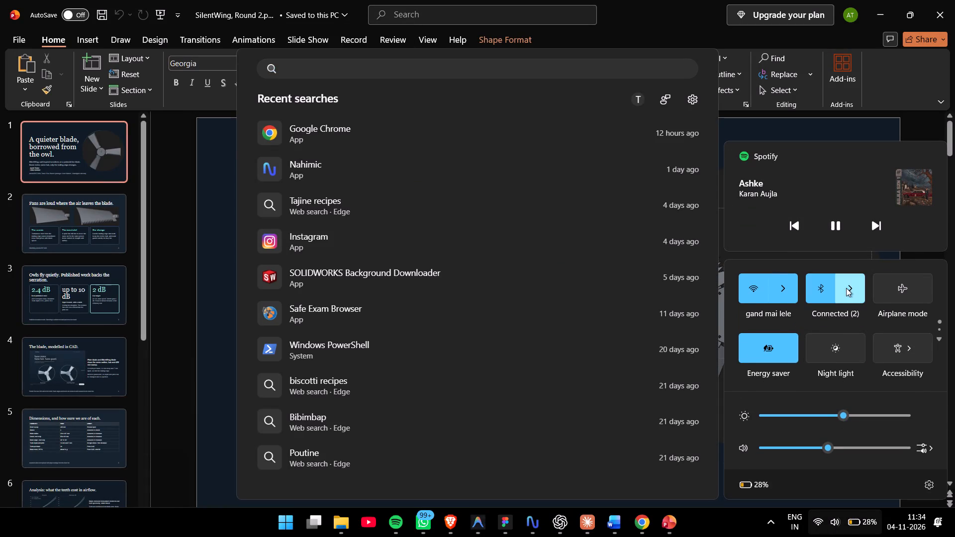
pyautogui.click(846, 288)
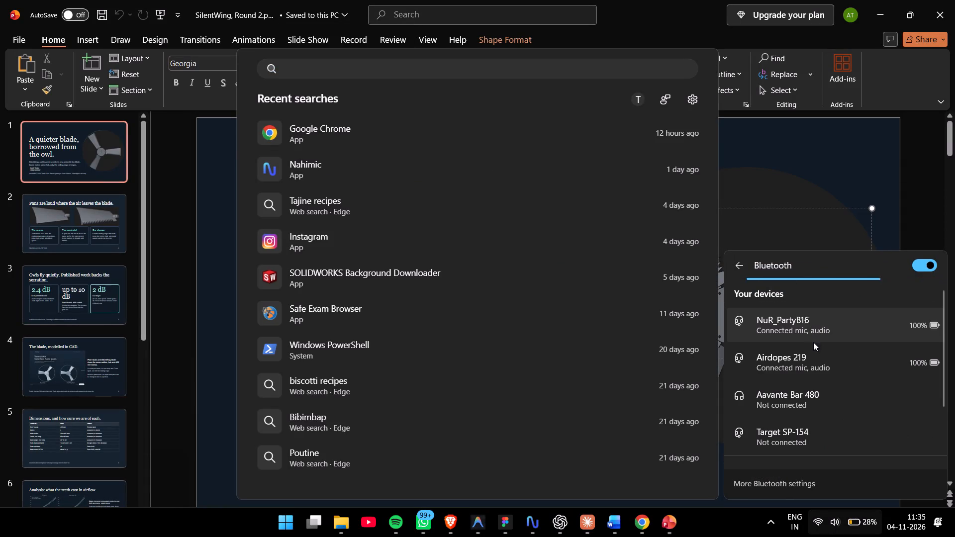
pyautogui.click(813, 353)
pyautogui.click(894, 391)
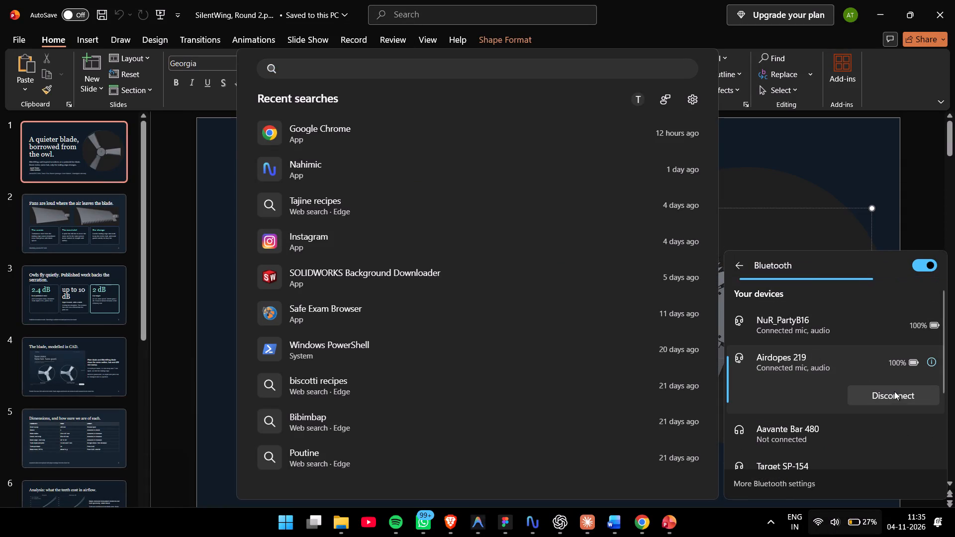
pyautogui.click(945, 186)
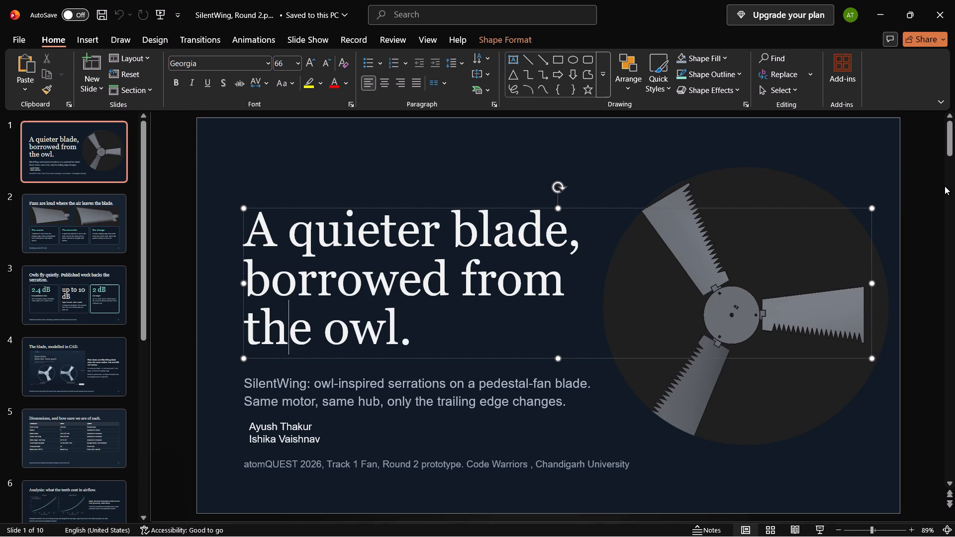
# Start the slide show from the title slide and turn on the laser pointer.
pyautogui.click(198, 181)
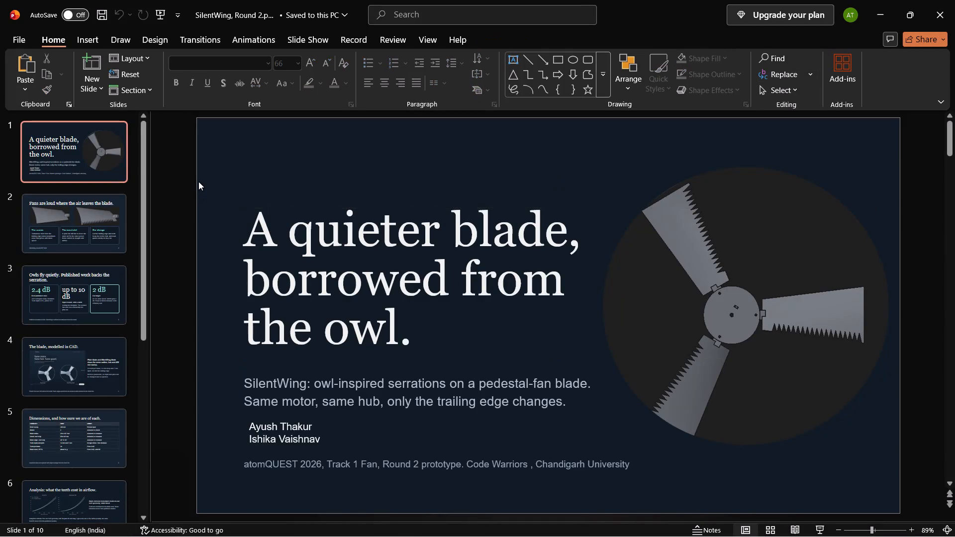
pyautogui.click(161, 16)
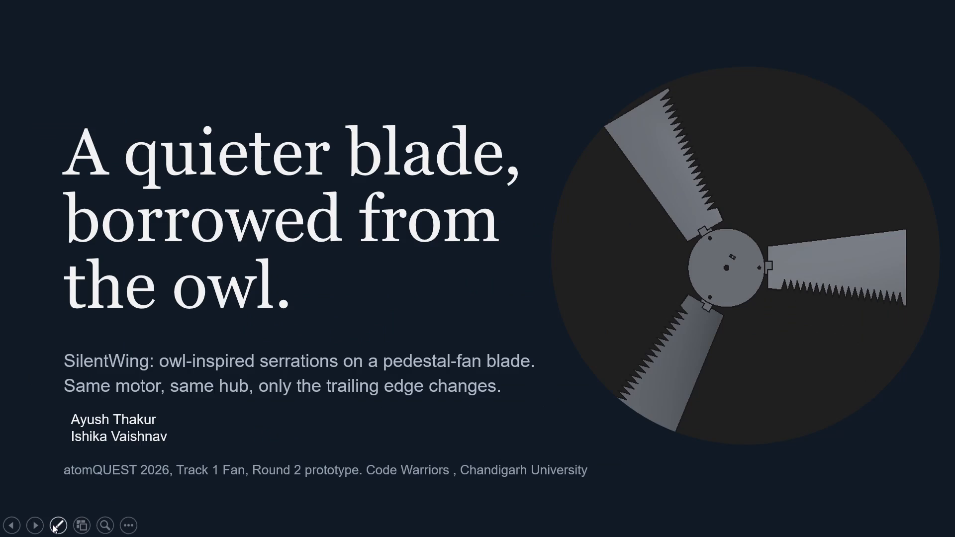
pyautogui.click(122, 525)
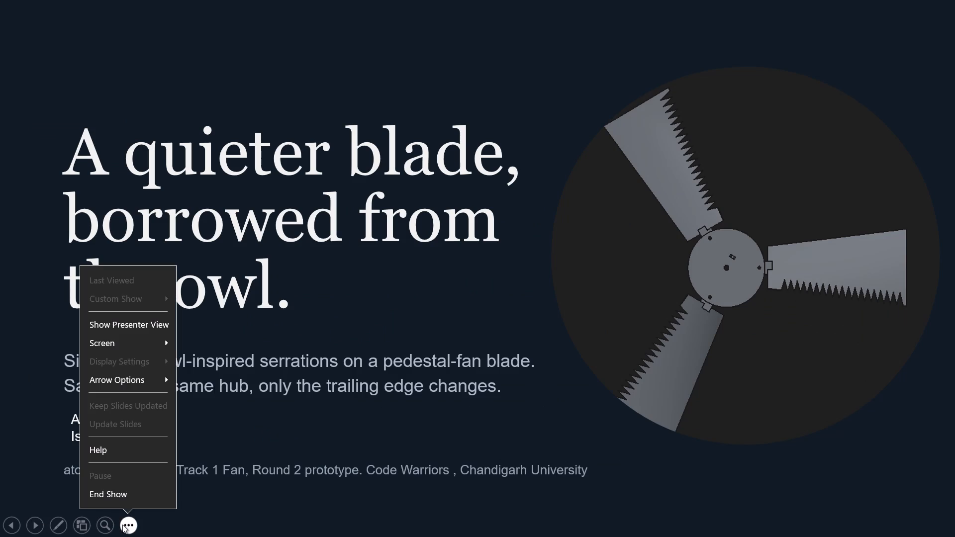
pyautogui.click(122, 525)
pyautogui.click(54, 529)
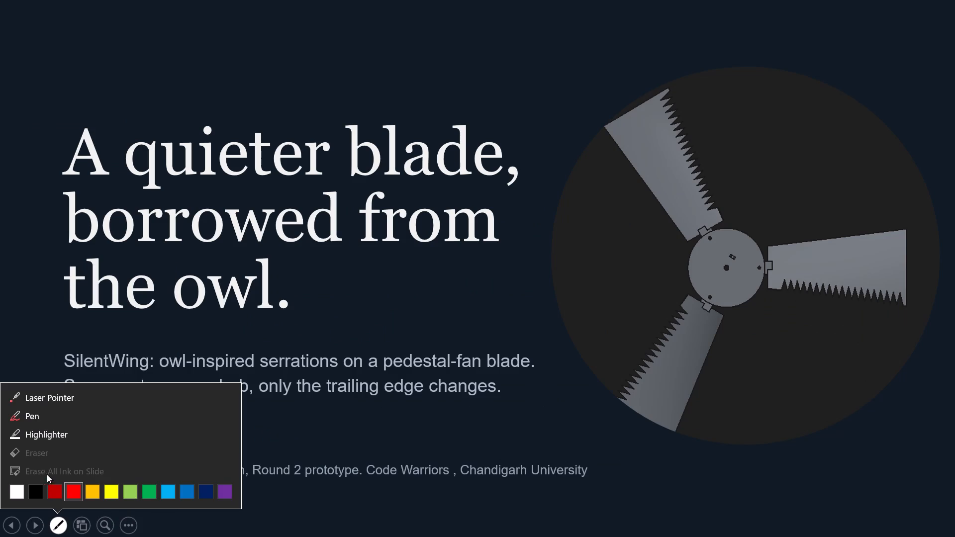
pyautogui.click(41, 393)
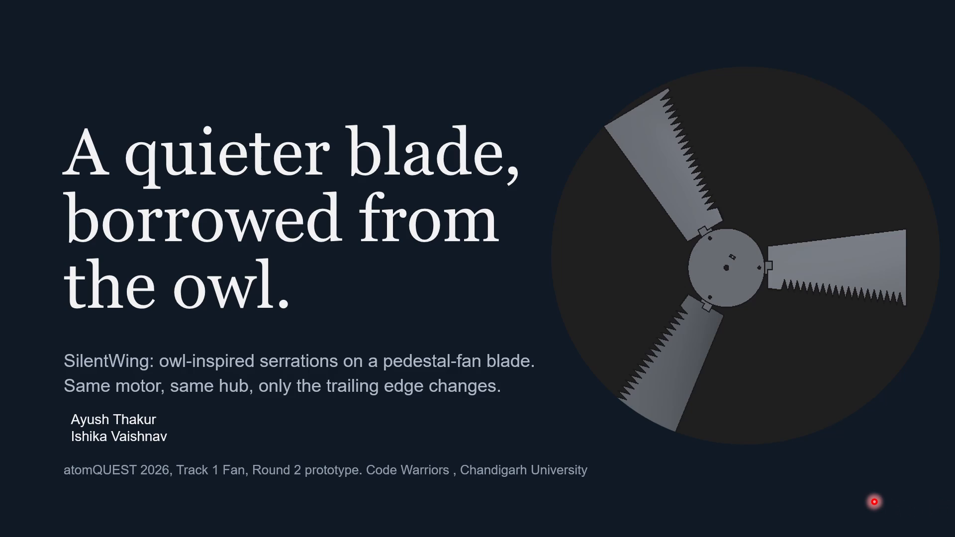
# Rehearse the slide show from slide 2 through slide 10, pointing out the serrated blade edge on slide 2.
pyautogui.press('Right')
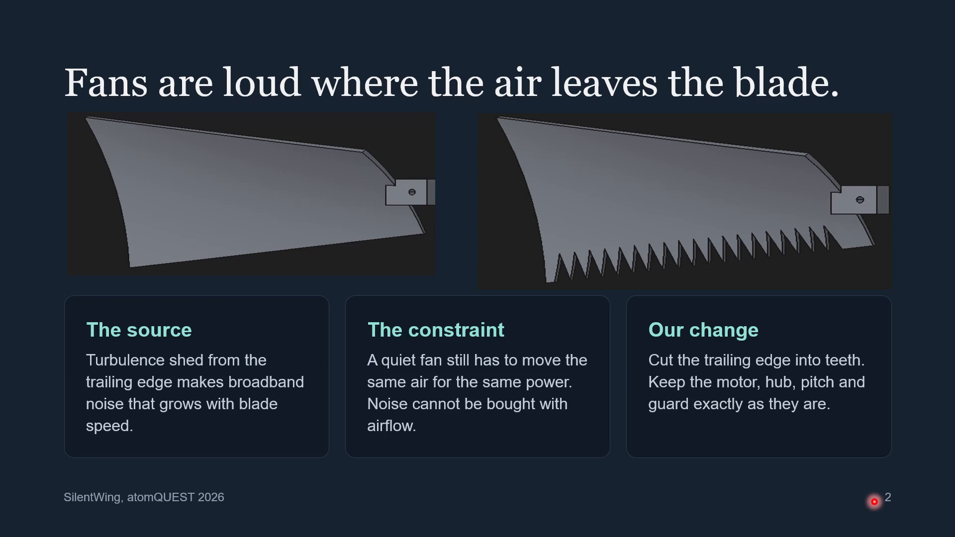
pyautogui.moveTo(822, 225); pyautogui.dragTo(613, 236)
pyautogui.moveTo(613, 236); pyautogui.dragTo(825, 271)
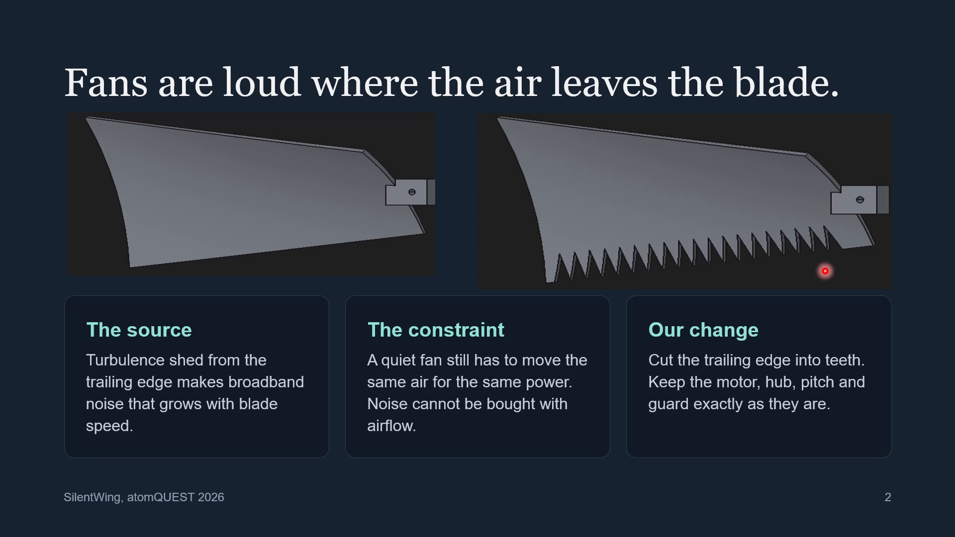
pyautogui.press('Right')
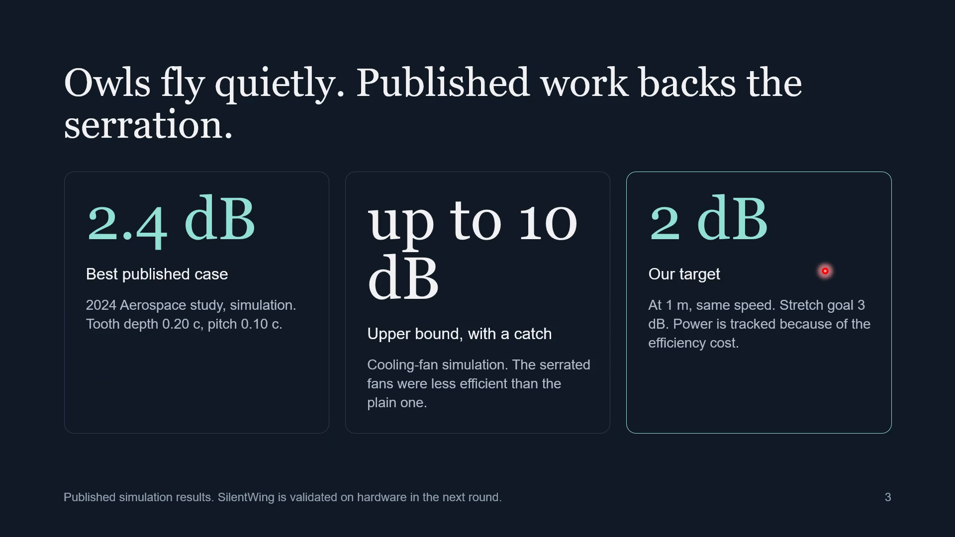
pyautogui.press('Right')
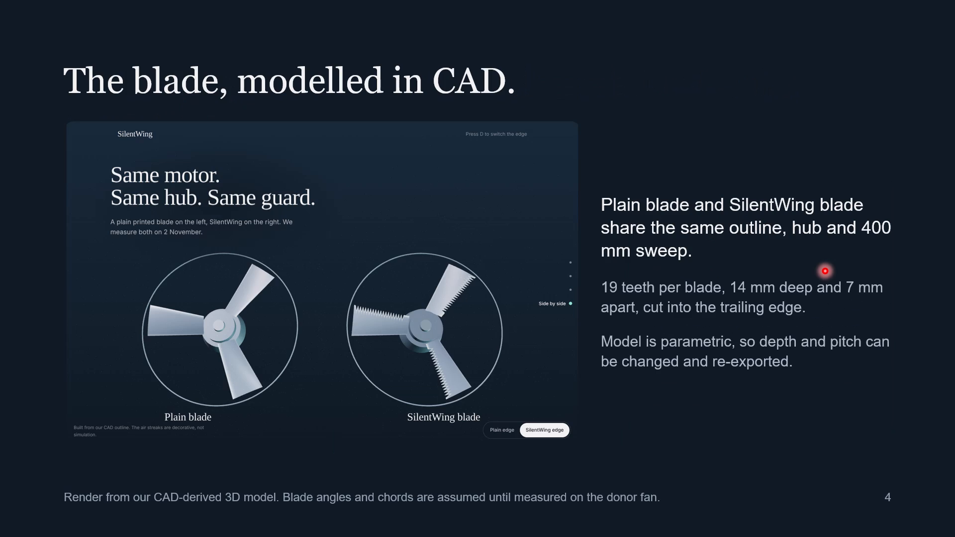
pyautogui.press('Left')
pyautogui.press('Left')
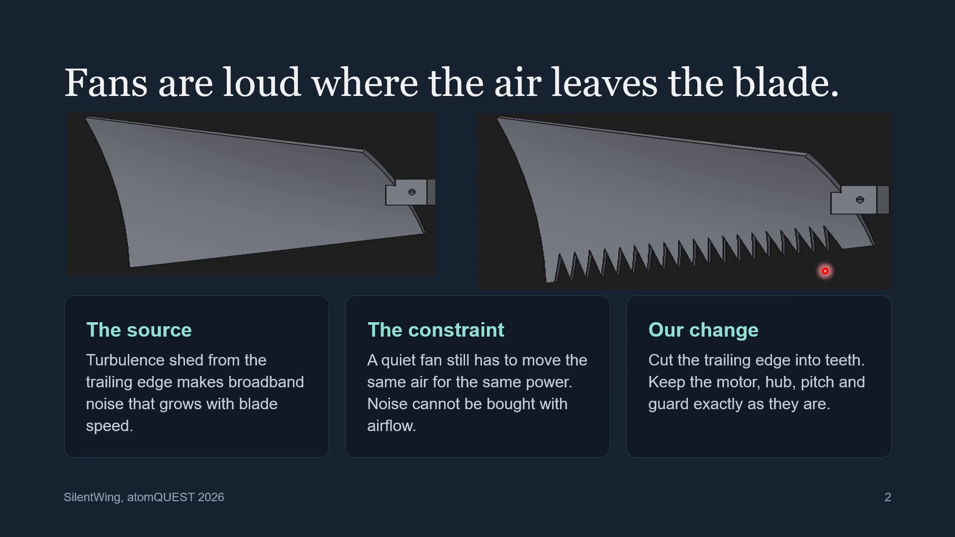
pyautogui.press('Right')
pyautogui.press('Right')
pyautogui.press('Right')
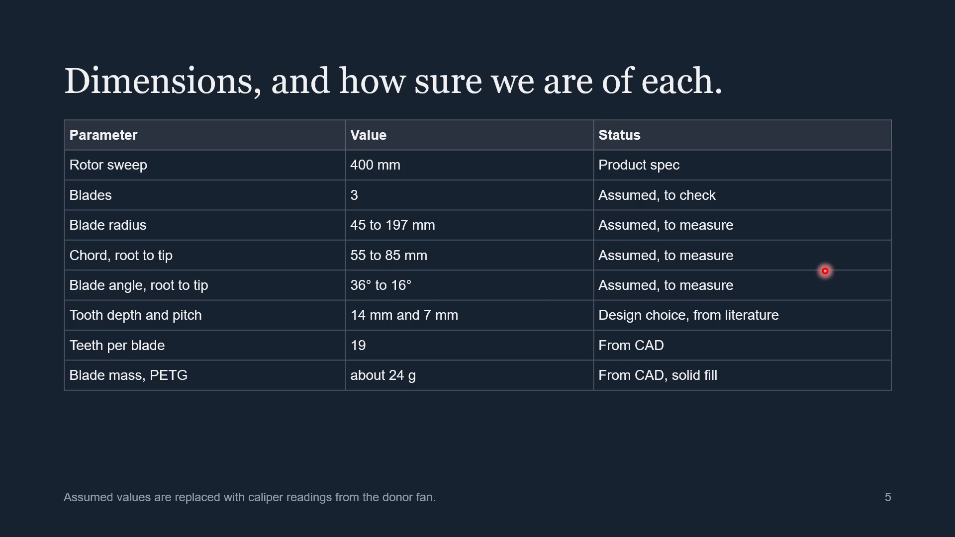
pyautogui.press('Right')
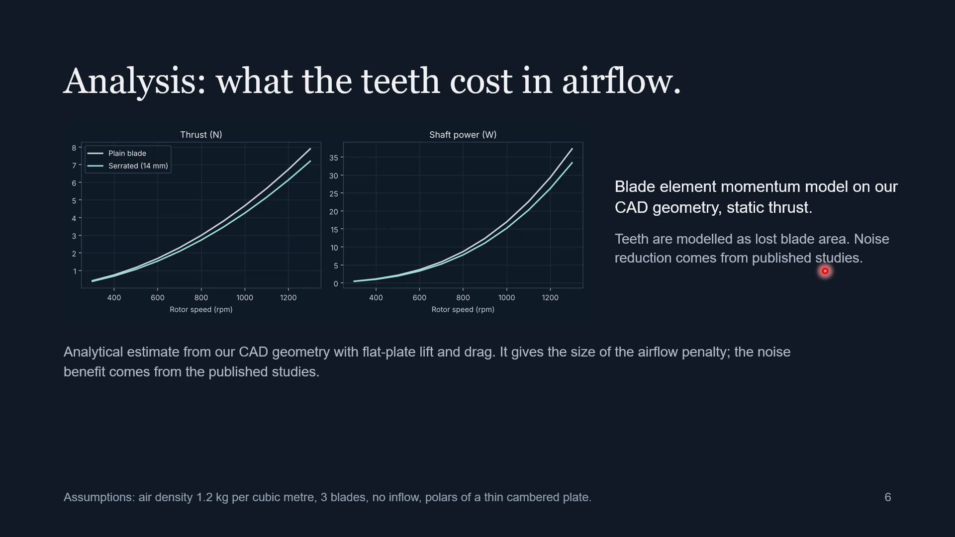
pyautogui.press('Left')
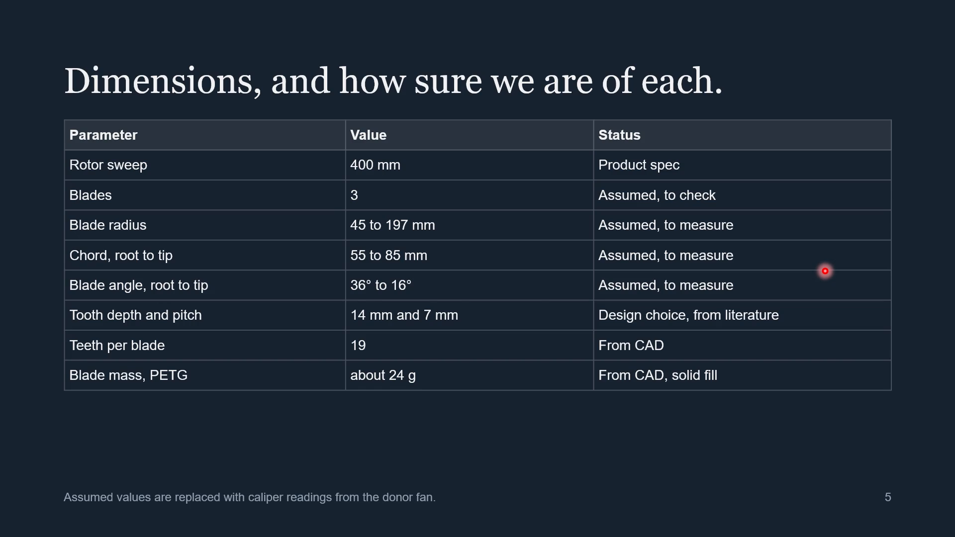
pyautogui.press('Right')
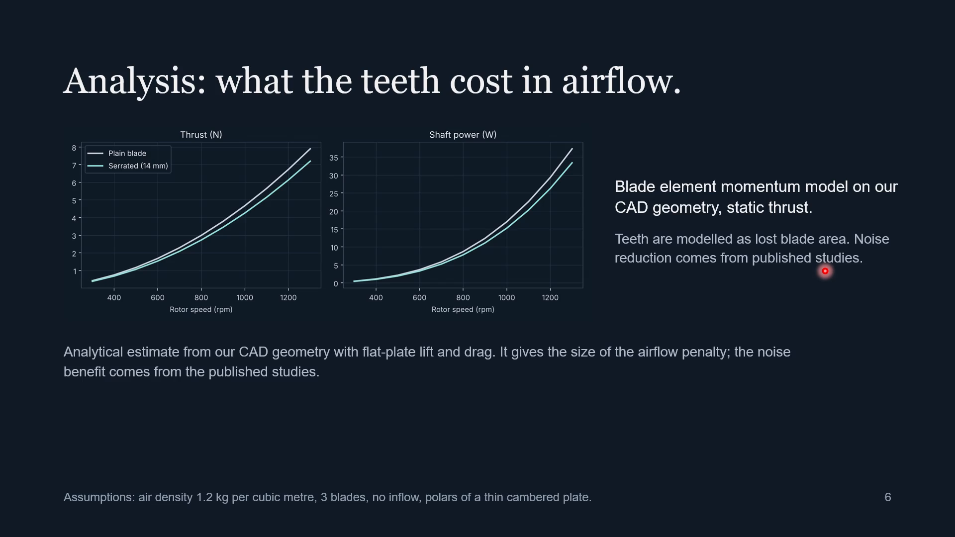
pyautogui.press('Right')
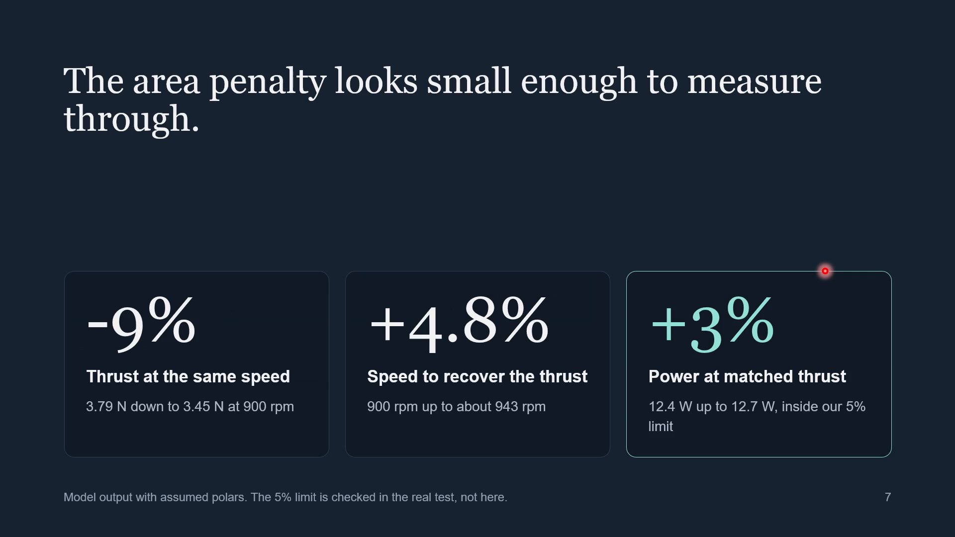
pyautogui.press('Right')
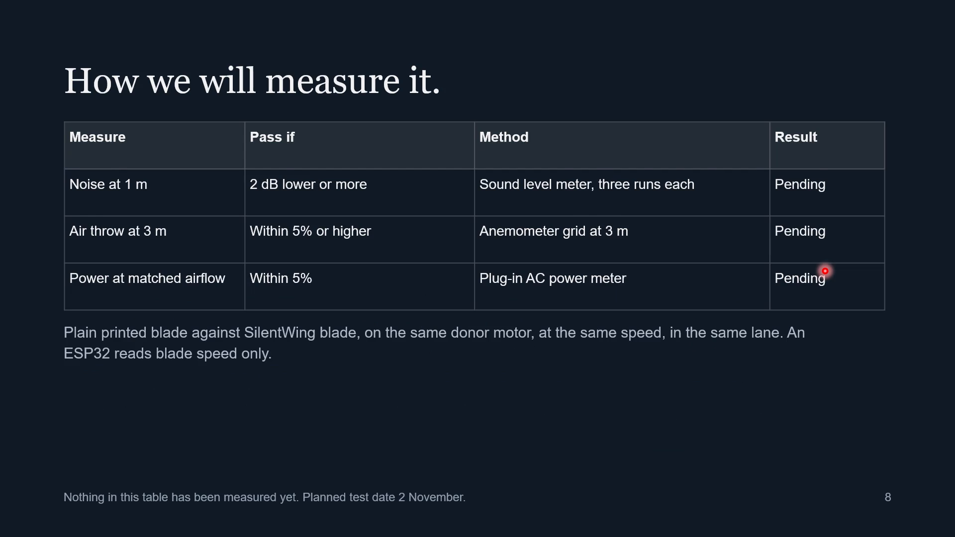
pyautogui.press('Right')
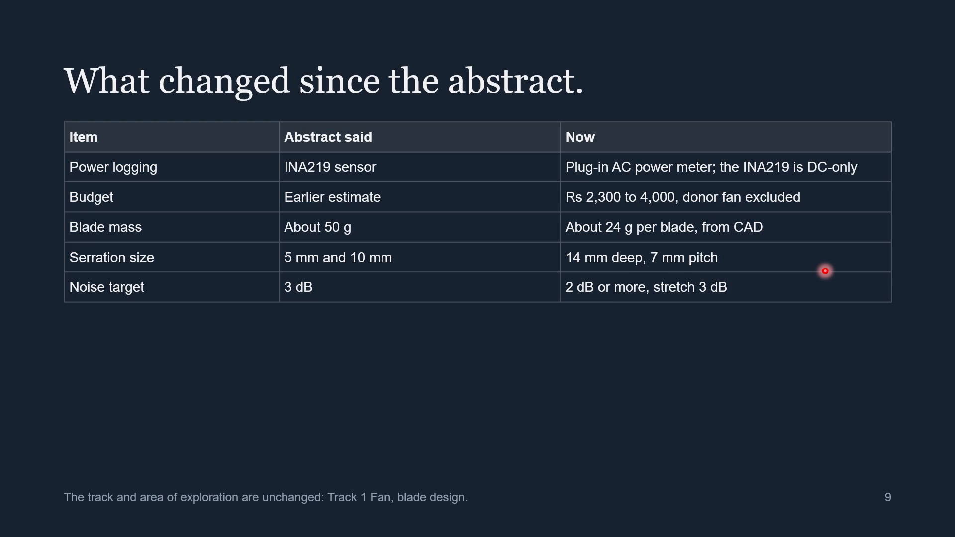
pyautogui.press('Right')
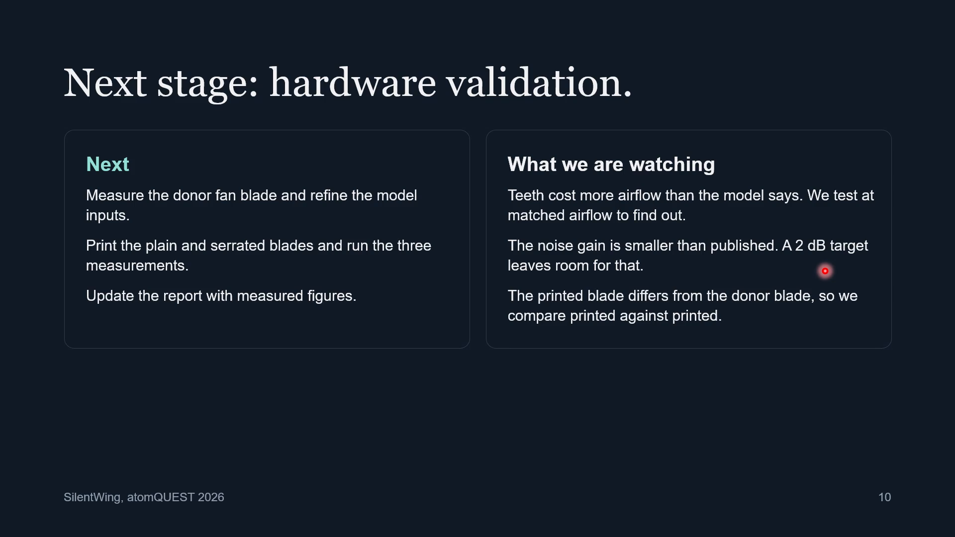
# Return the slide show to the title slide.
pyautogui.press('Left')
pyautogui.press('Left')
pyautogui.press('Left')
pyautogui.press('Left')
pyautogui.press('Left')
pyautogui.press('Left')
pyautogui.press('Left')
pyautogui.press('Left')
pyautogui.press('Left')
pyautogui.press('Left')
pyautogui.press('Left')
pyautogui.press('Left')
pyautogui.press('Left')
pyautogui.press('Left')
pyautogui.press('Left')
pyautogui.press('Left')
pyautogui.press('Left')
pyautogui.press('Left')
pyautogui.press('Left')
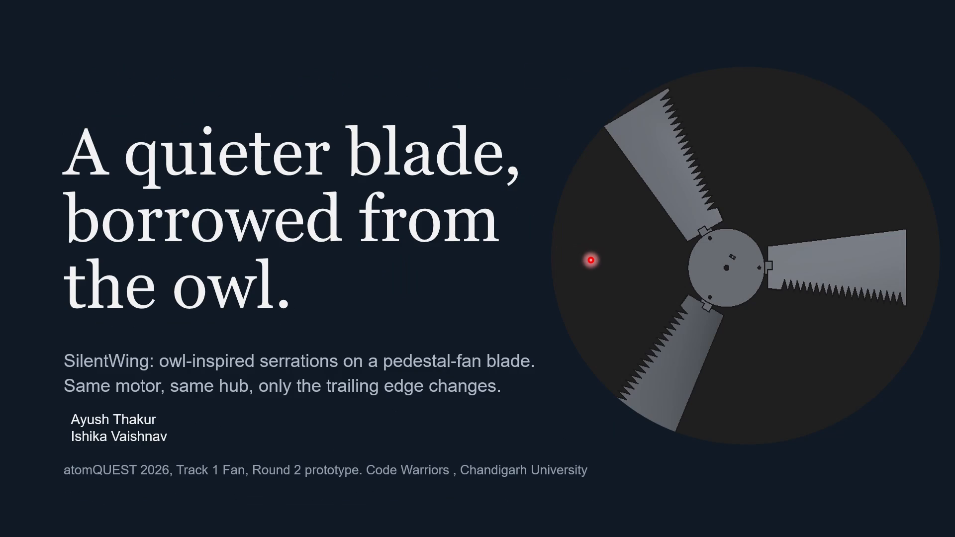
# Switch to OBS Studio by launching it, and start recording.
pyautogui.hotkey('alt', 'space')
pyautogui.write('obs')
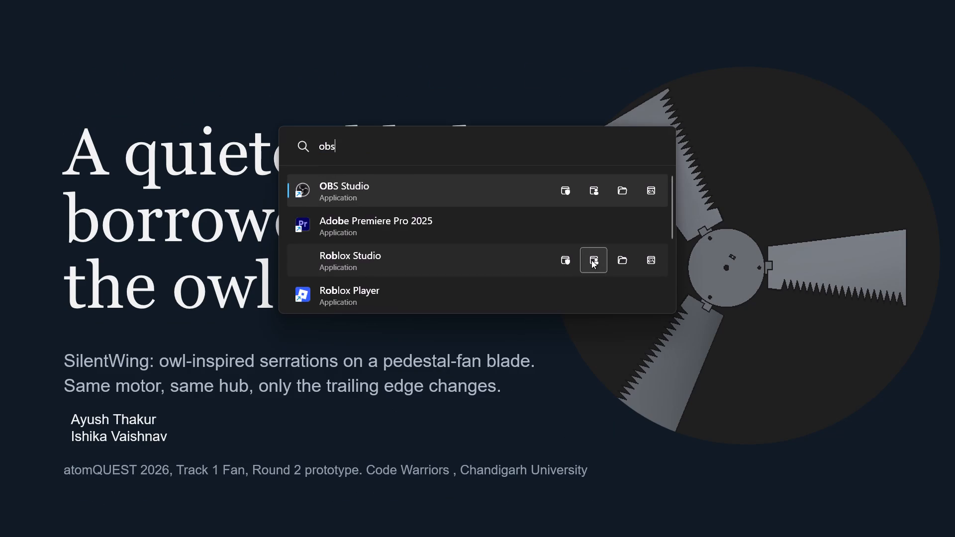
pyautogui.press('Return')
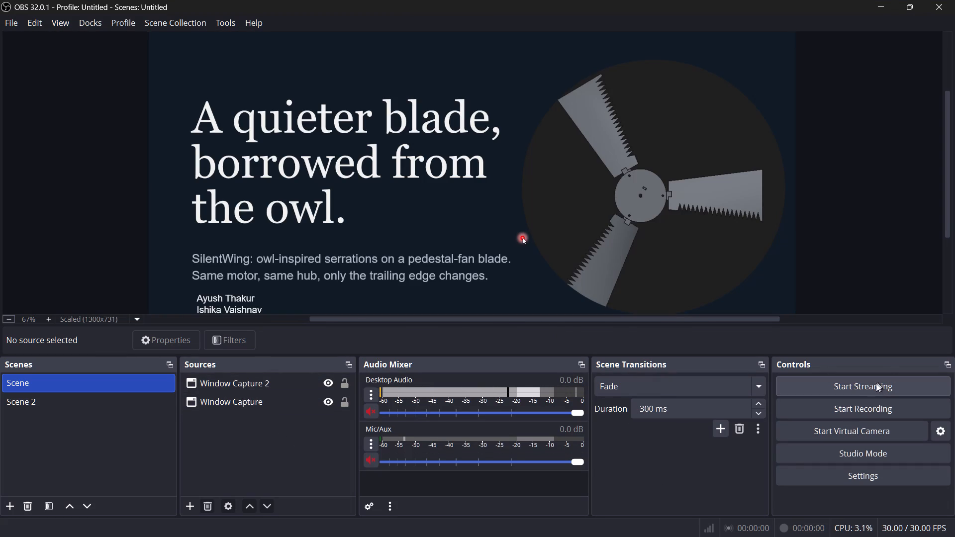
pyautogui.click(856, 406)
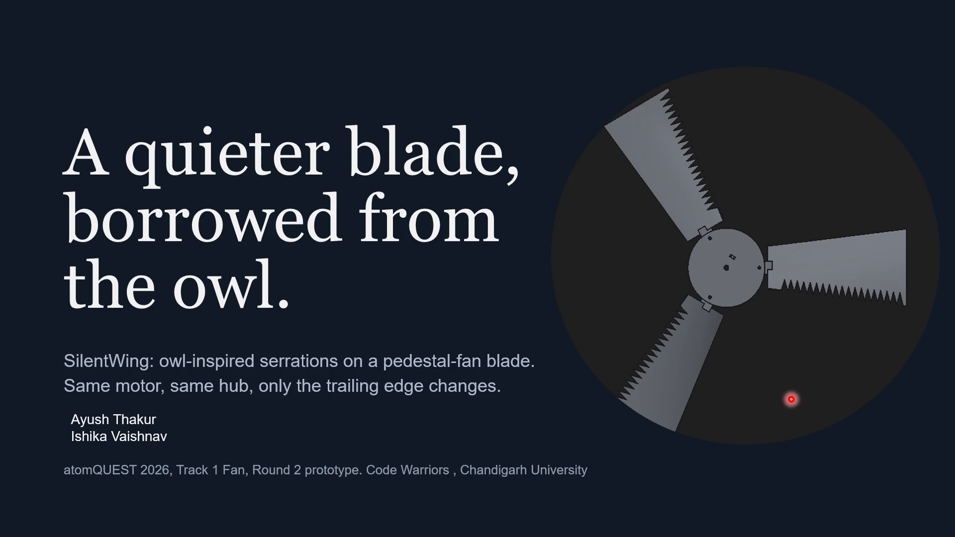
# Present the slide show from slide 2 through slide 10 while the recording runs, advancing past the final hardware validation slide.
pyautogui.press('Right')
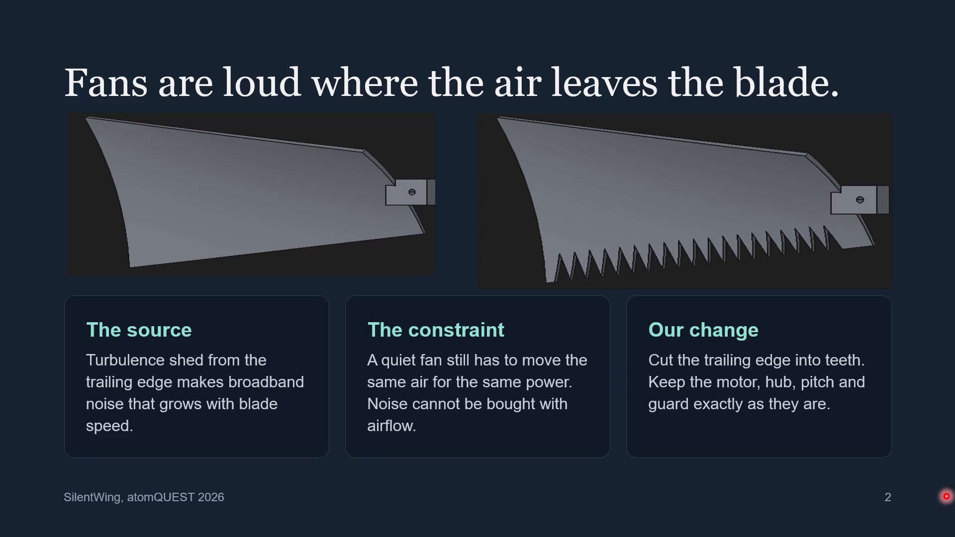
pyautogui.press('Right')
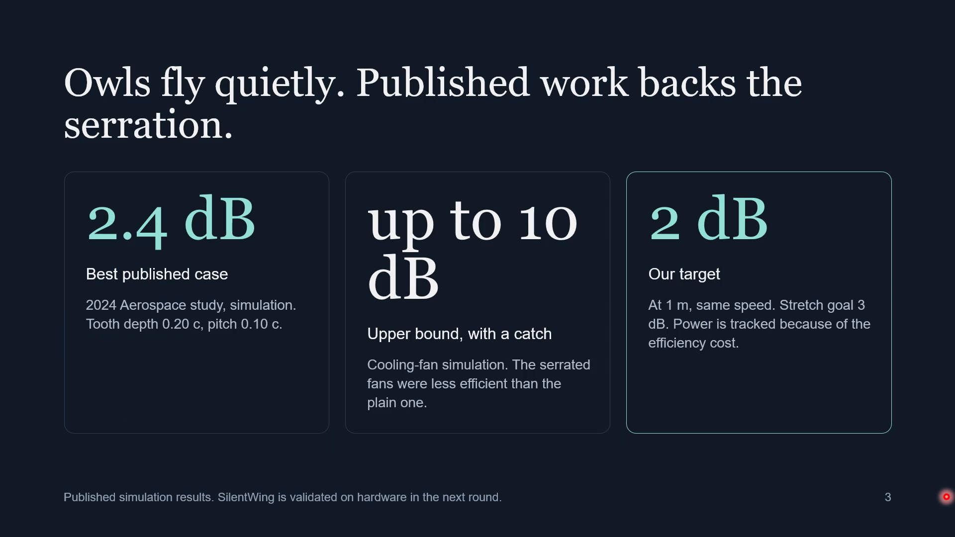
pyautogui.press('Right')
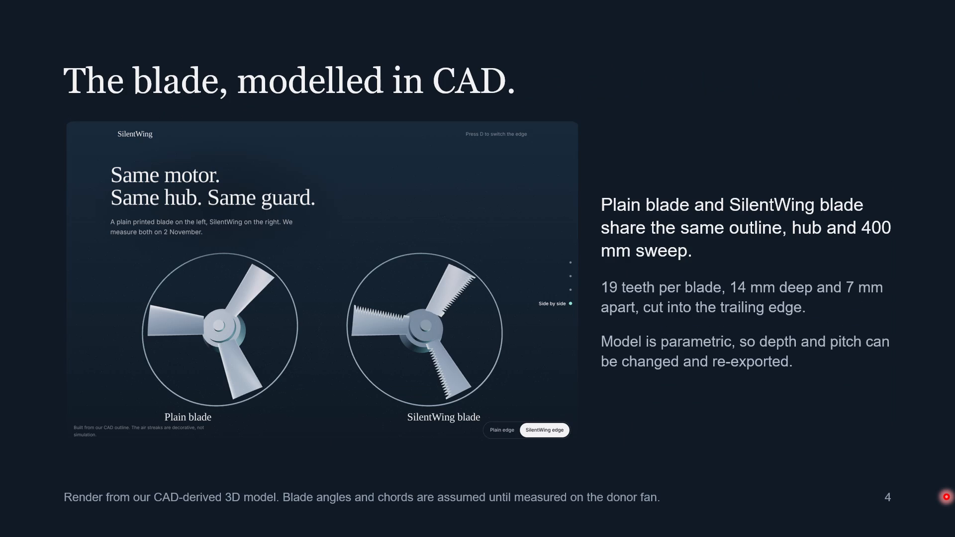
pyautogui.press('Right')
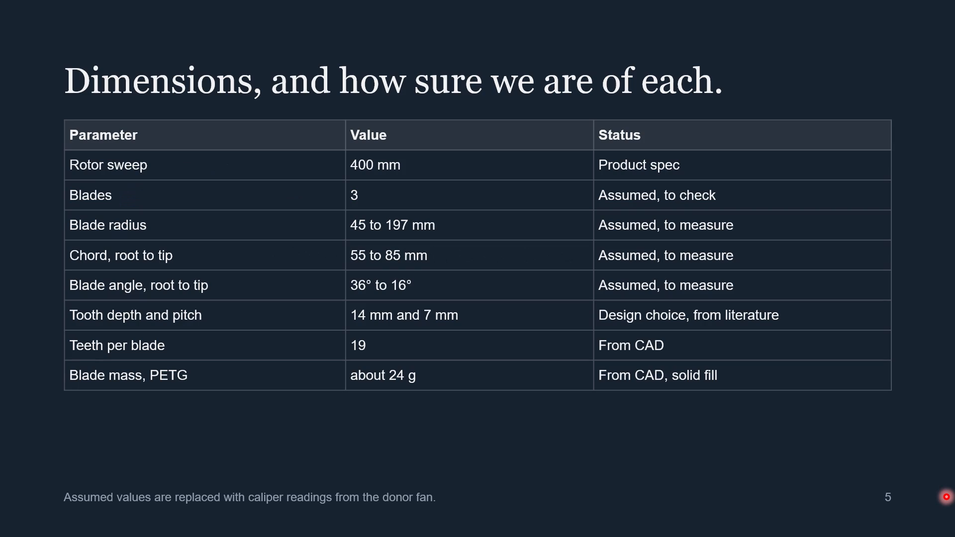
pyautogui.press('Right')
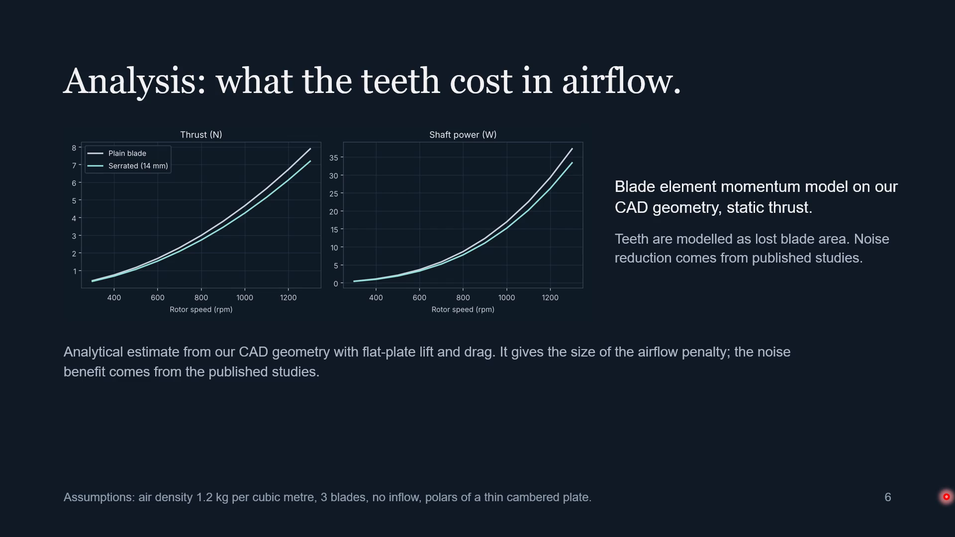
pyautogui.press('Right')
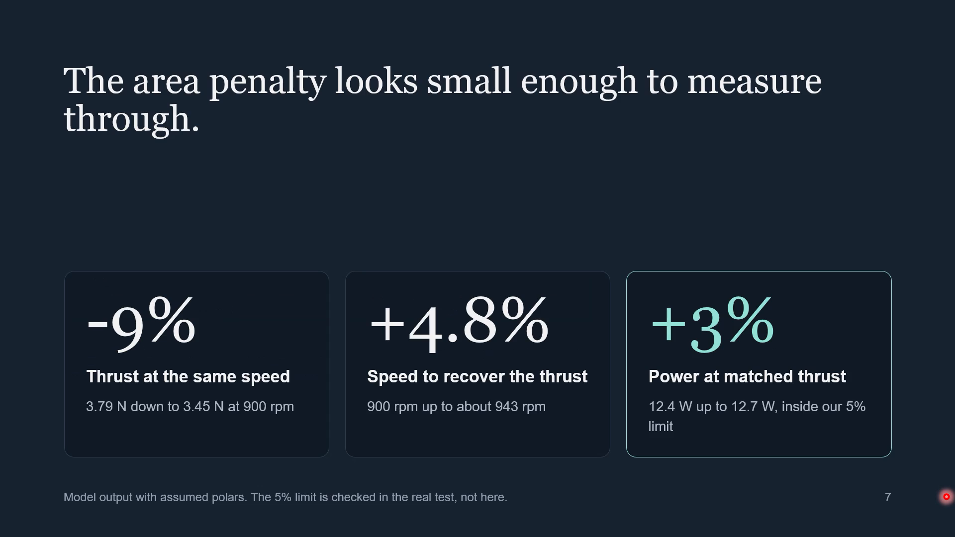
pyautogui.press('Right')
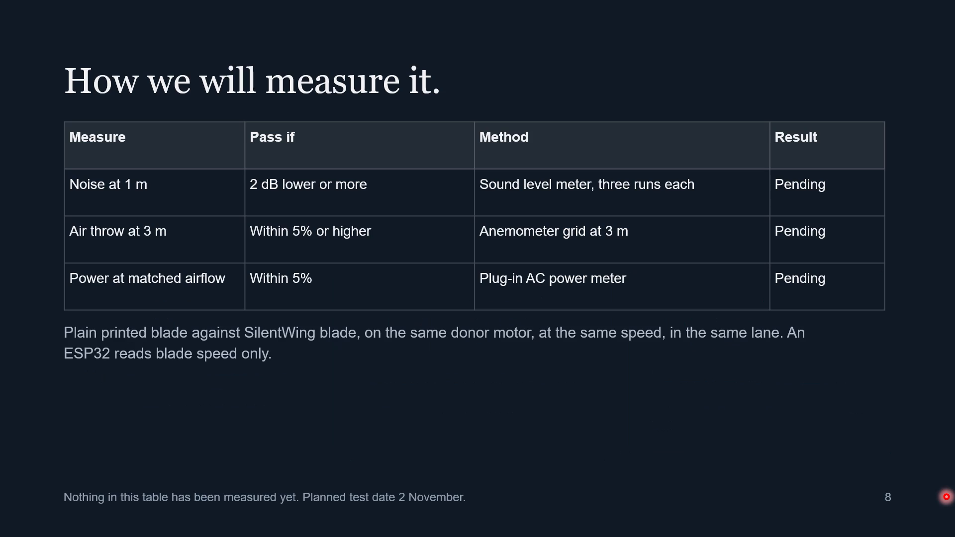
pyautogui.press('Right')
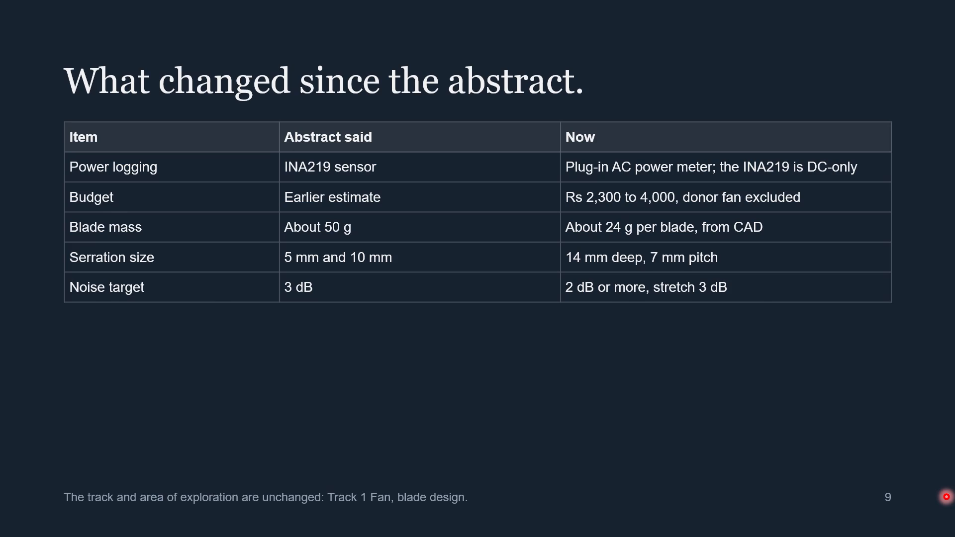
pyautogui.press('Right')
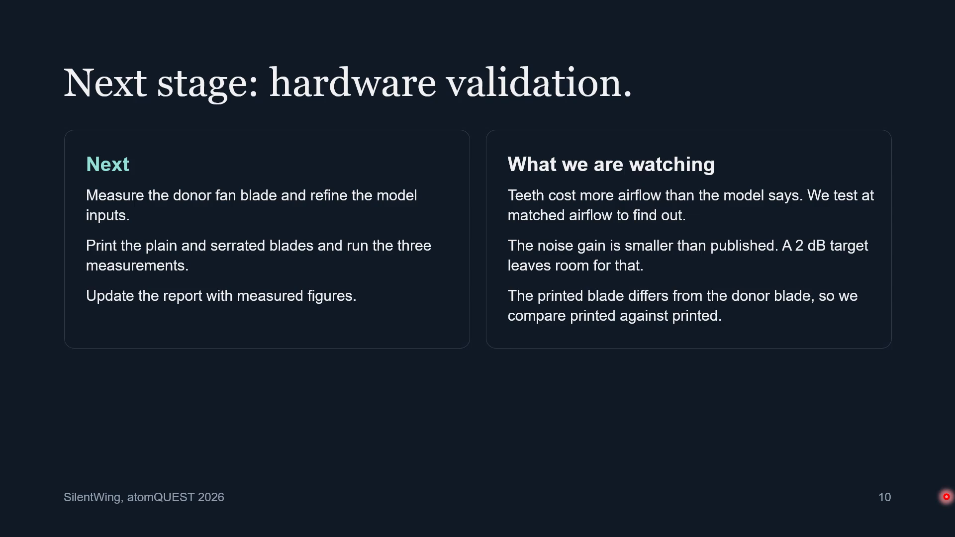
pyautogui.press('Right')
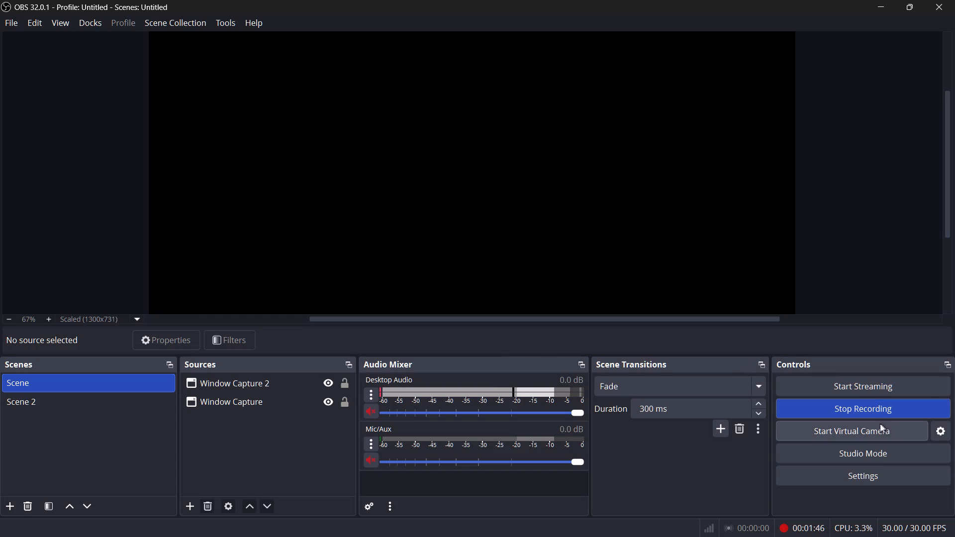
# Stop the OBS Studio recording and open the folder containing the saved video file.
pyautogui.click(861, 409)
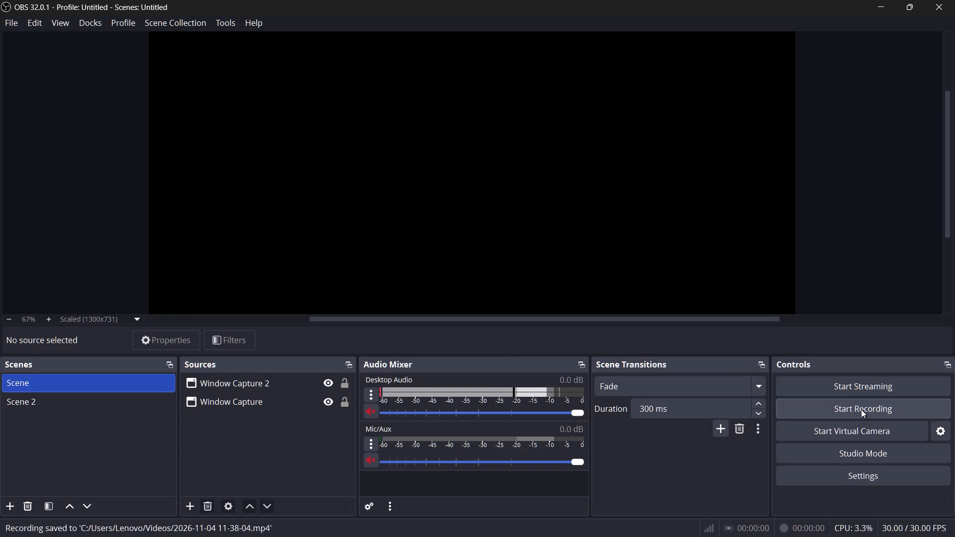
pyautogui.click(220, 526)
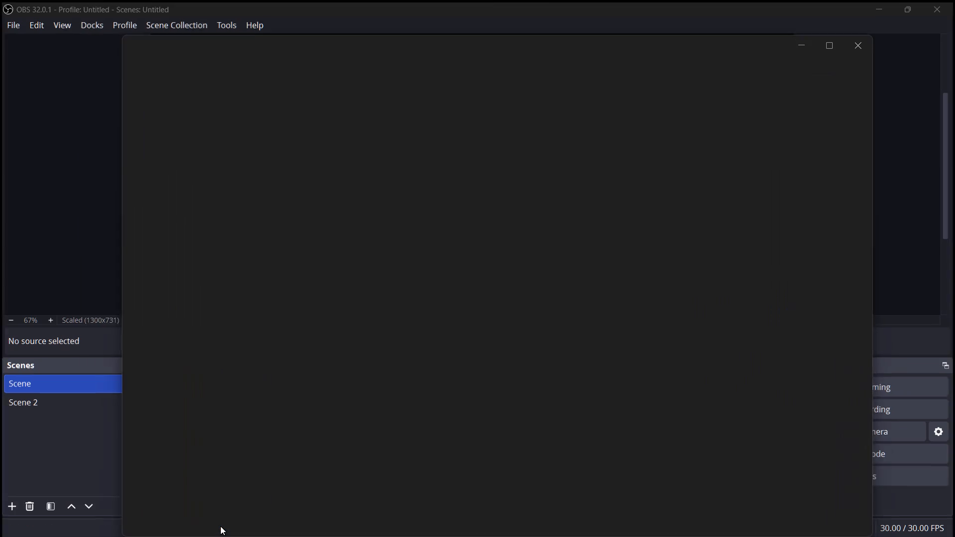
# Switch to Adobe Premiere Pro by launching it.
pyautogui.hotkey('alt', 'space')
pyautogui.write('pre')
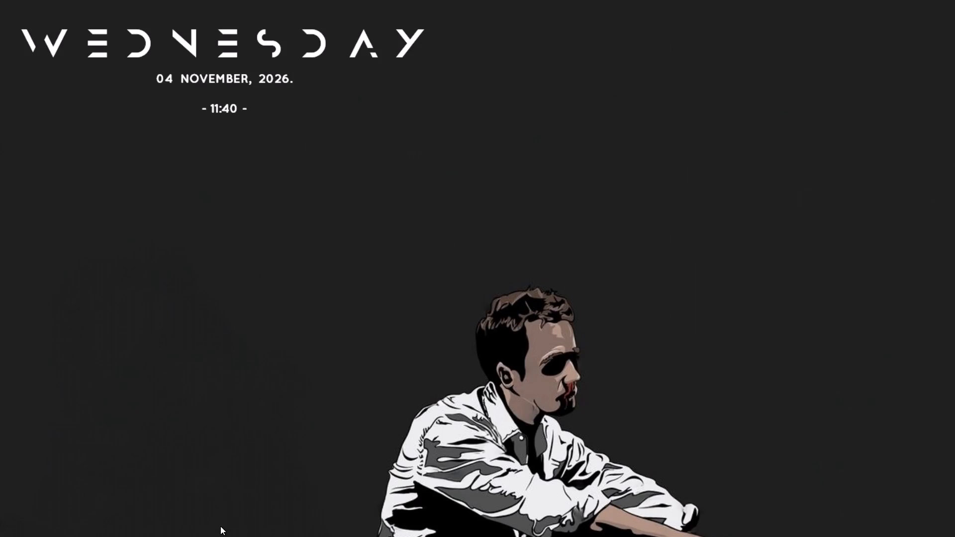
pyautogui.hotkey('alt', 'space')
pyautogui.write('pr')
pyautogui.press('Return')
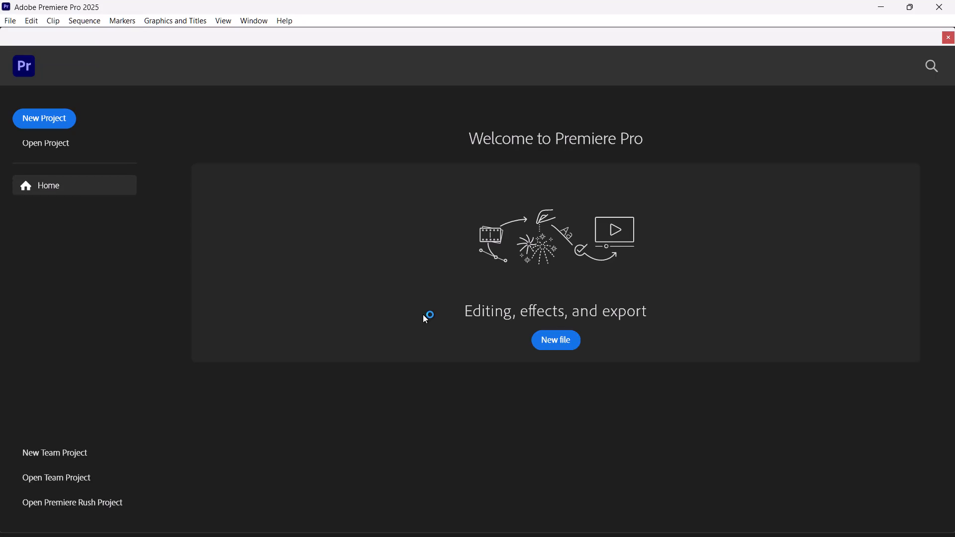
# Start a new project and set its project name to ghjUntitled.
pyautogui.click(540, 338)
pyautogui.press('Left')
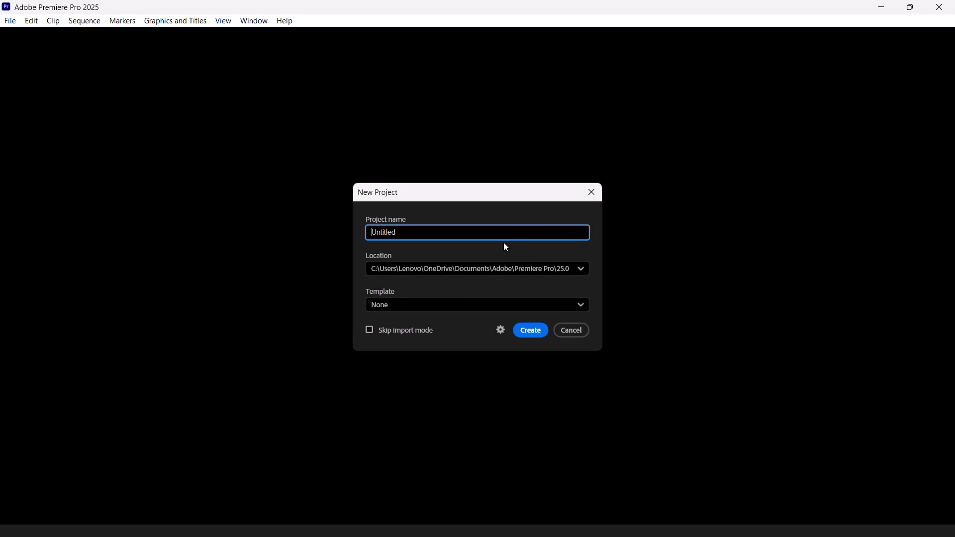
pyautogui.write('ghj')
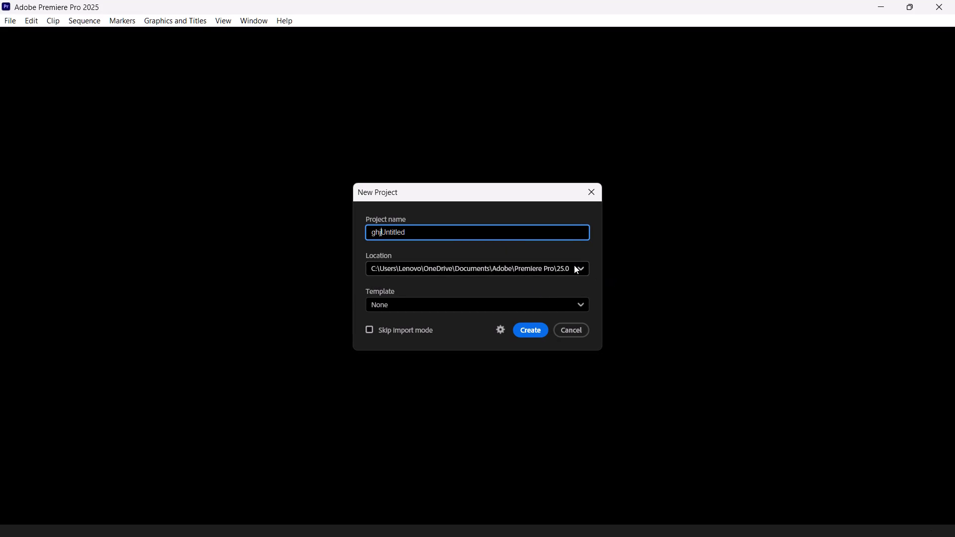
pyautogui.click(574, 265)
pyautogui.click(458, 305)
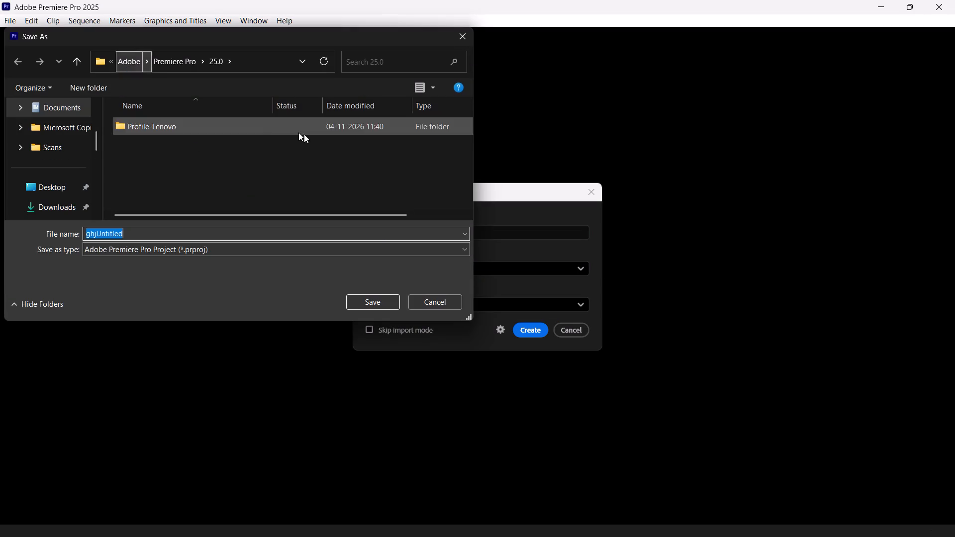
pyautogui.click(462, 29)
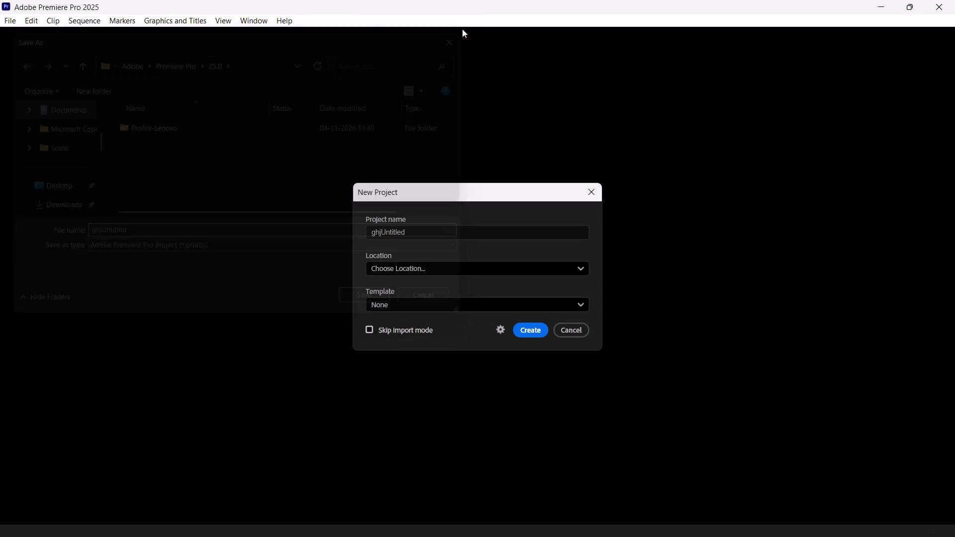
# Create the ghjUntitled project with no template.
pyautogui.click(530, 331)
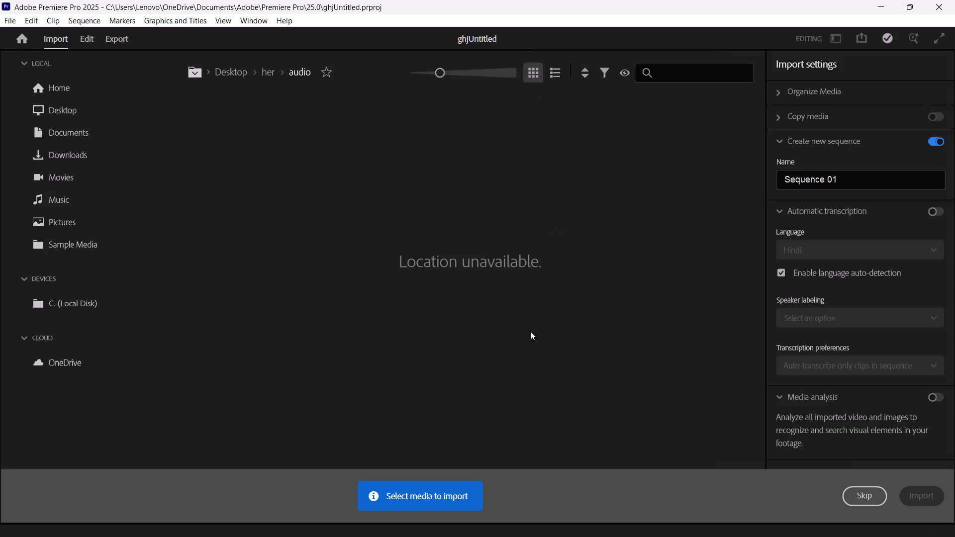
pyautogui.click(530, 331)
pyautogui.click(405, 499)
pyautogui.click(66, 170)
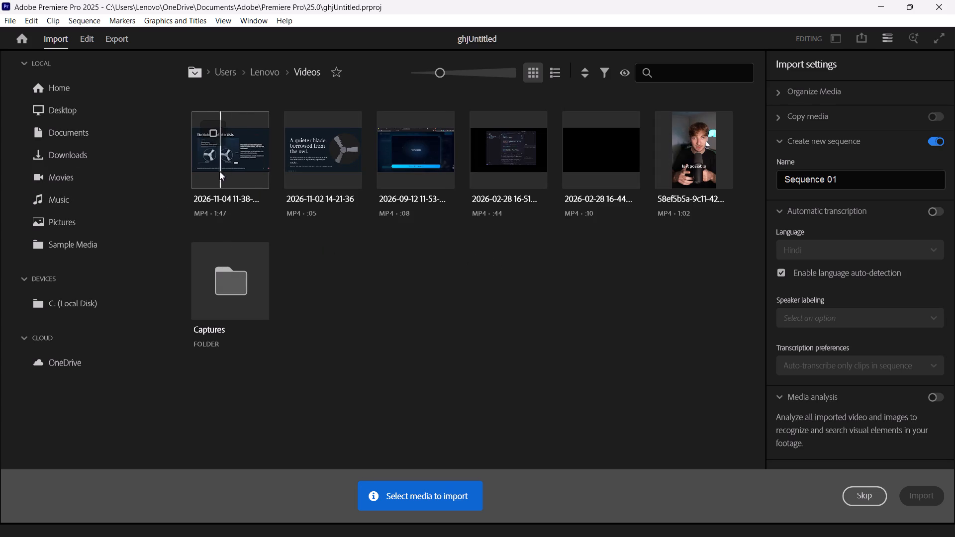
pyautogui.click(211, 130)
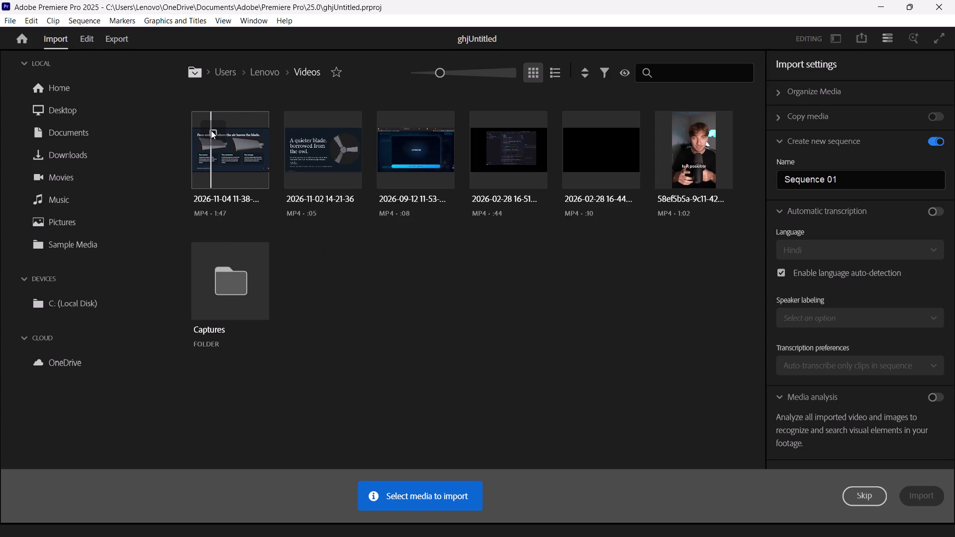
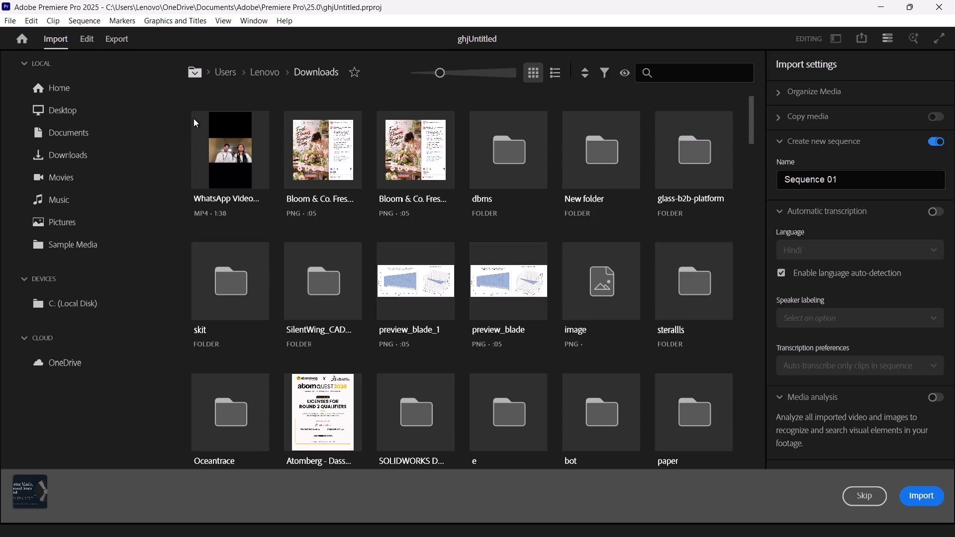
# Add the WhatsApp video from Downloads to the selected media and import it all into a new sequence named Sequence 01.
pyautogui.click(216, 130)
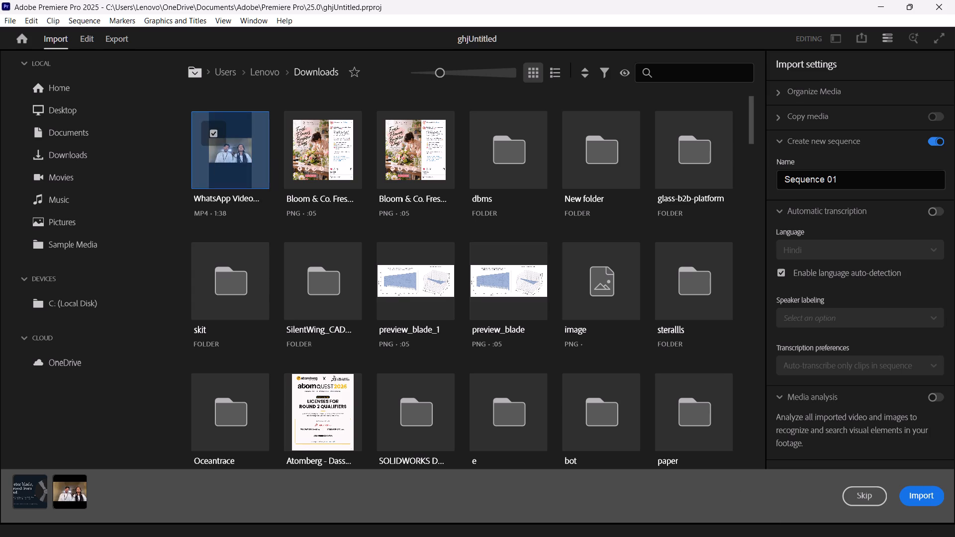
pyautogui.click(924, 495)
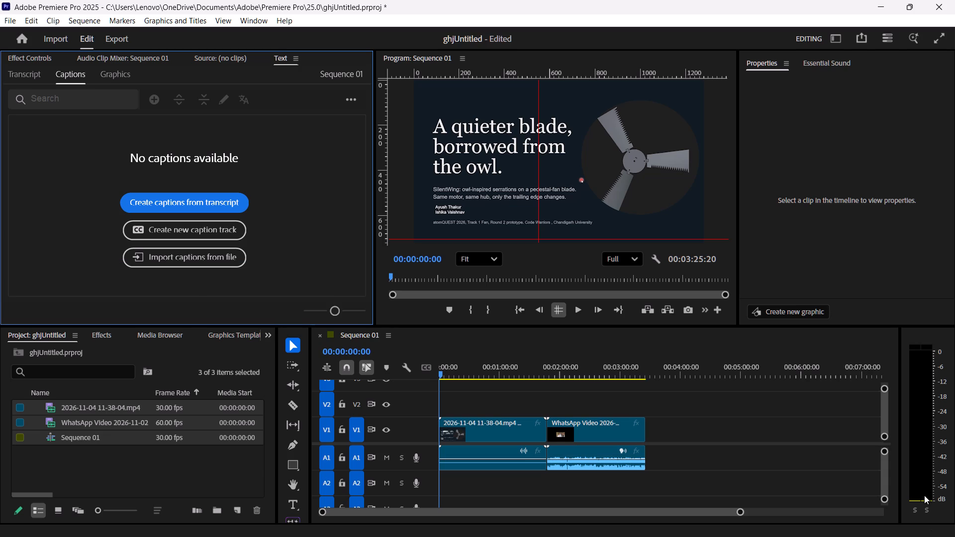
# Move the WhatsApp clip onto track V2 above the 2026-11-04 recording, starting at the beginning of the sequence.
pyautogui.click(579, 433)
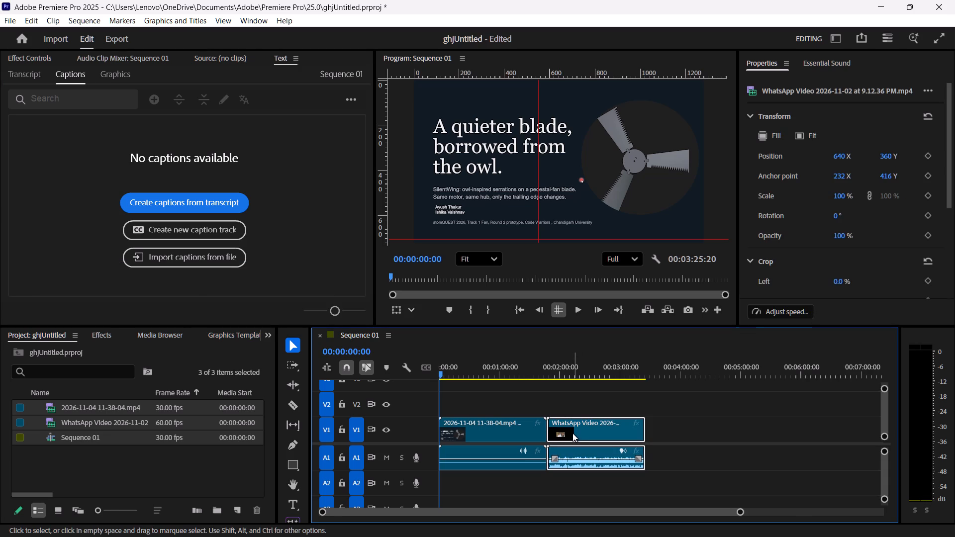
pyautogui.moveTo(572, 433); pyautogui.dragTo(468, 405)
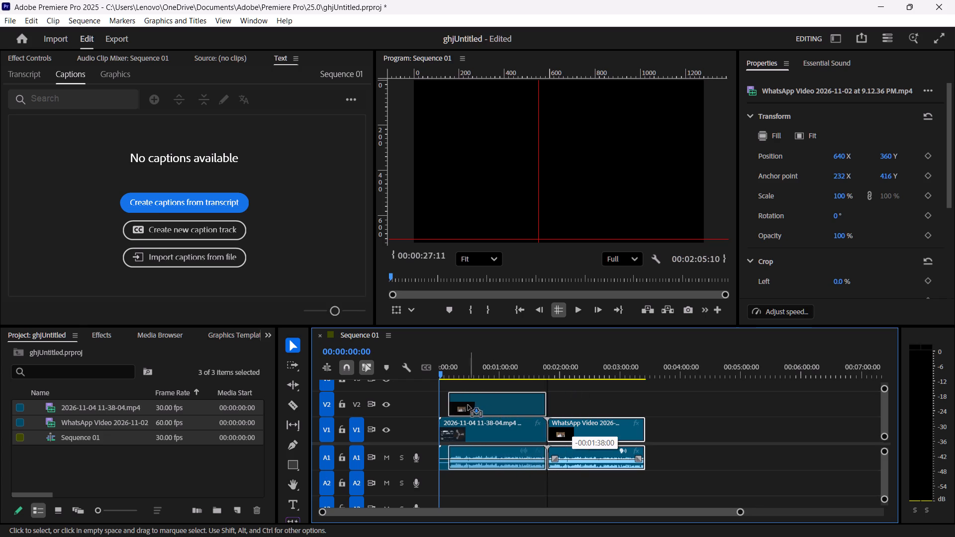
pyautogui.moveTo(468, 405); pyautogui.dragTo(466, 405)
pyautogui.click(568, 153)
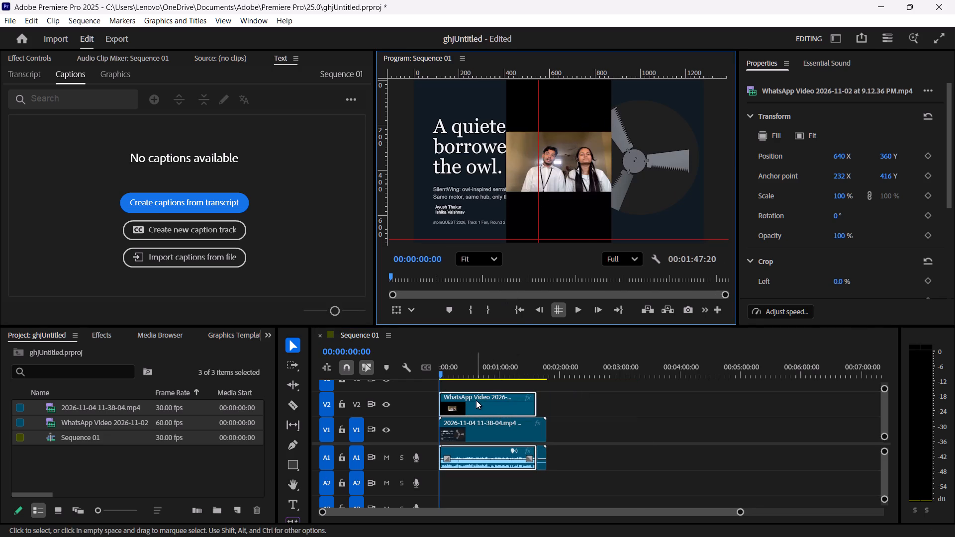
pyautogui.hscroll(1, 569, 370)
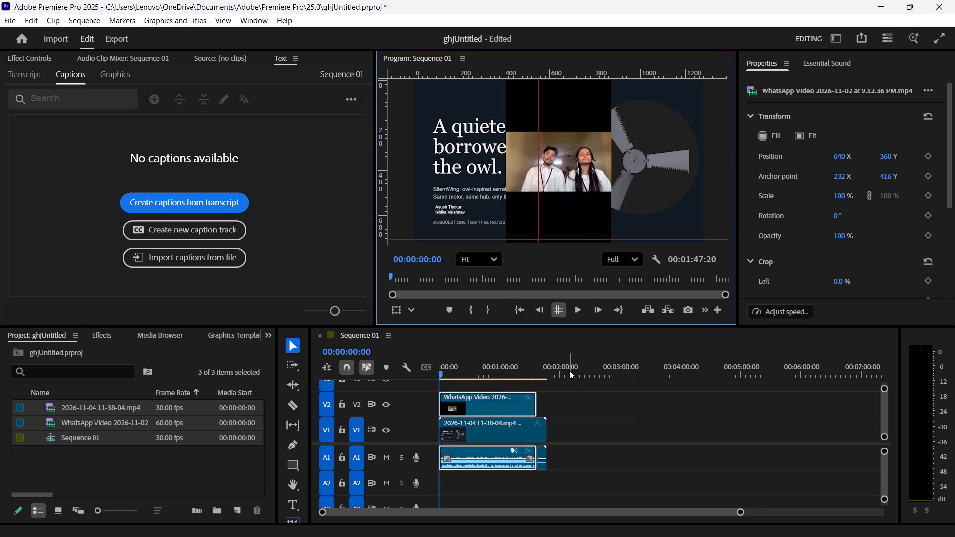
pyautogui.hscroll(1, 569, 370)
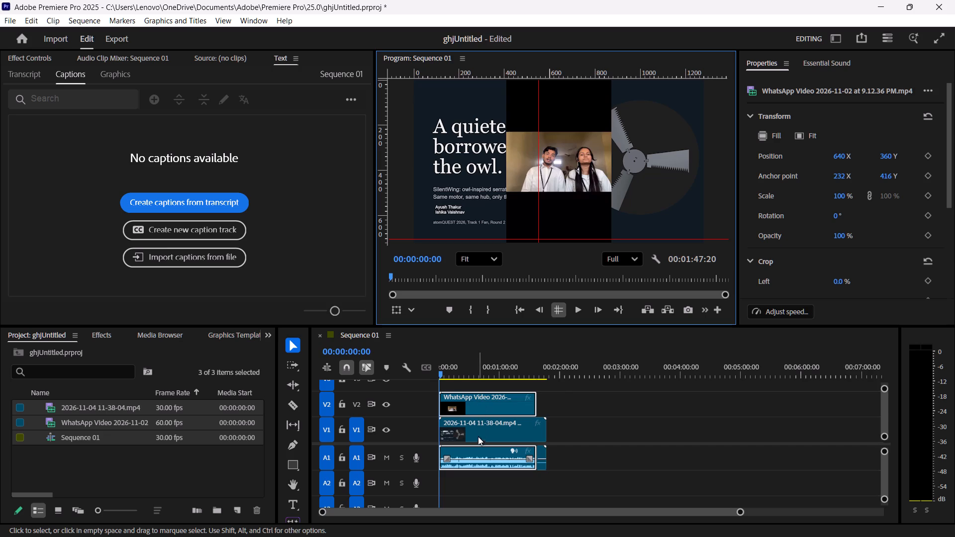
# Shift the WhatsApp clip along V2 so its end lines up with the end of the recording on V1.
pyautogui.moveTo(463, 403); pyautogui.dragTo(535, 410)
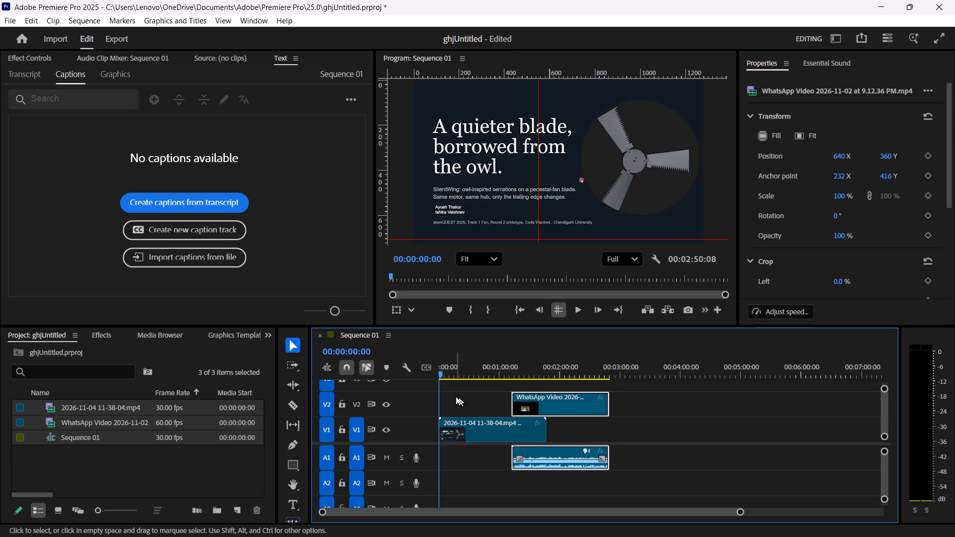
pyautogui.click(439, 374)
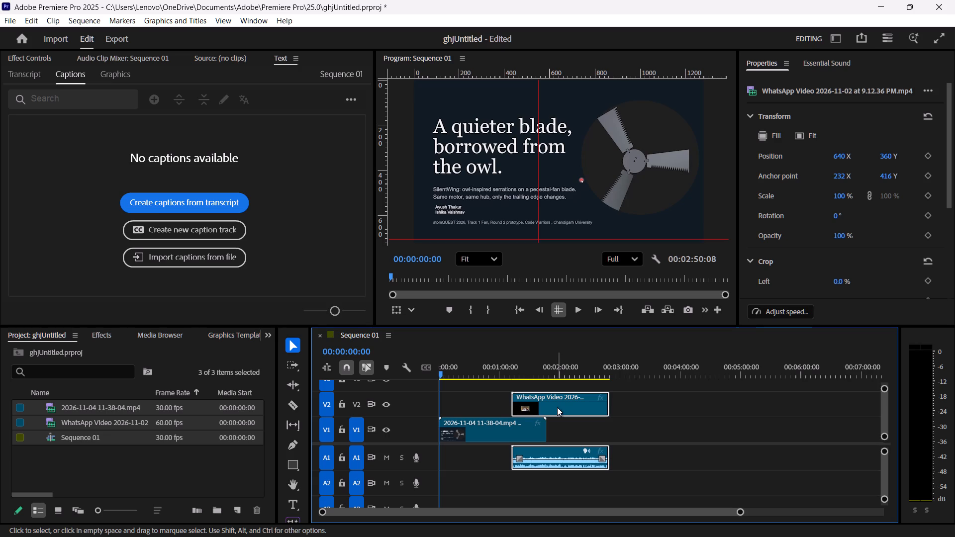
pyautogui.moveTo(557, 407); pyautogui.dragTo(492, 408)
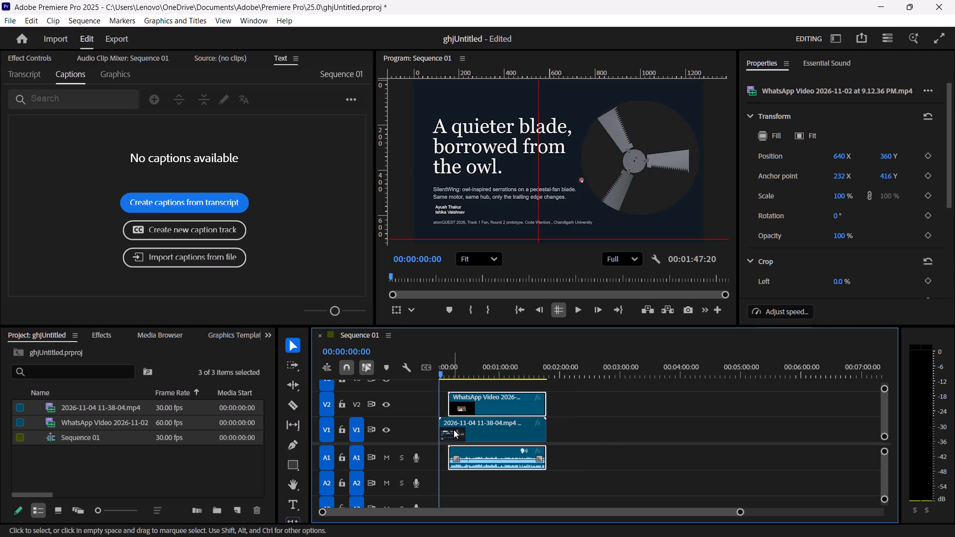
# Place the playhead at the WhatsApp clip's start, 00:00:09:08, and select the recording clip on V1.
pyautogui.moveTo(440, 375); pyautogui.dragTo(444, 375)
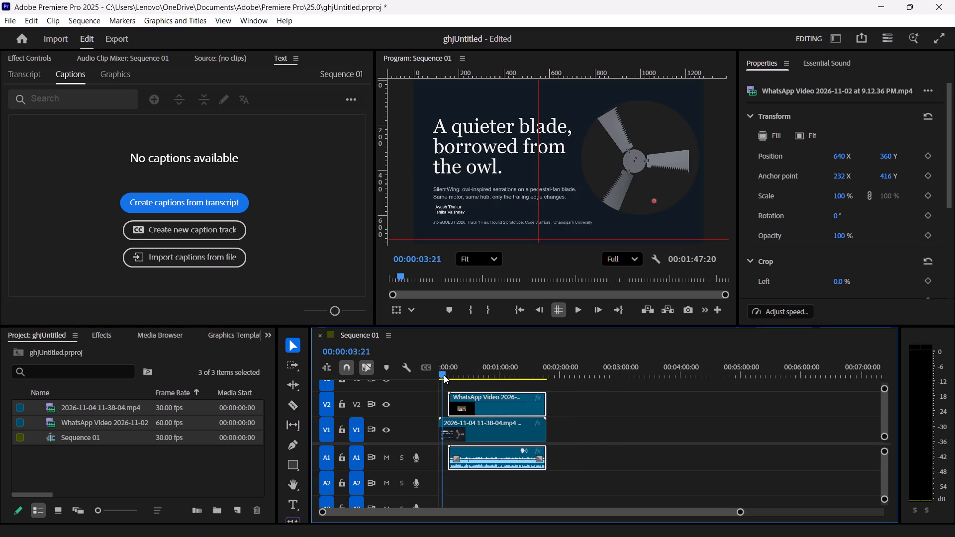
pyautogui.moveTo(444, 375); pyautogui.dragTo(449, 376)
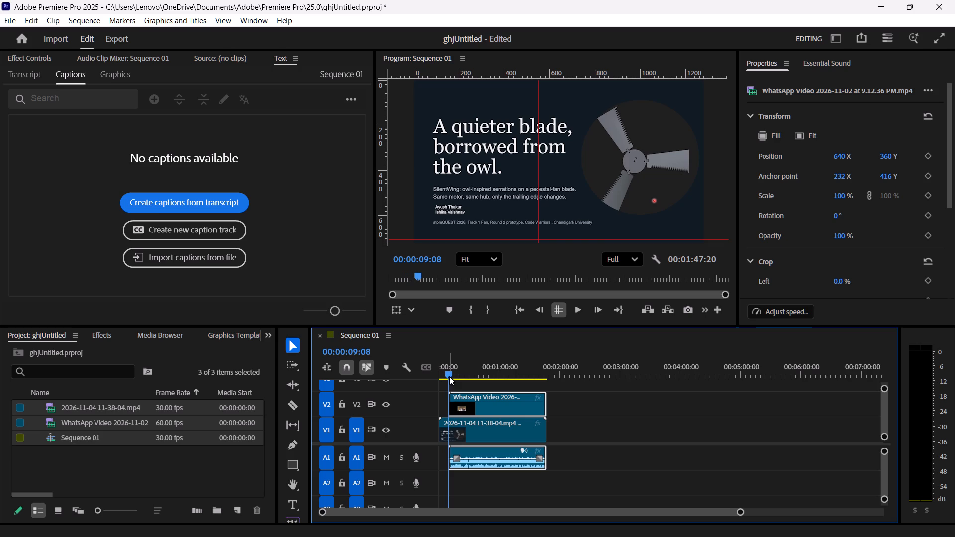
pyautogui.click(452, 433)
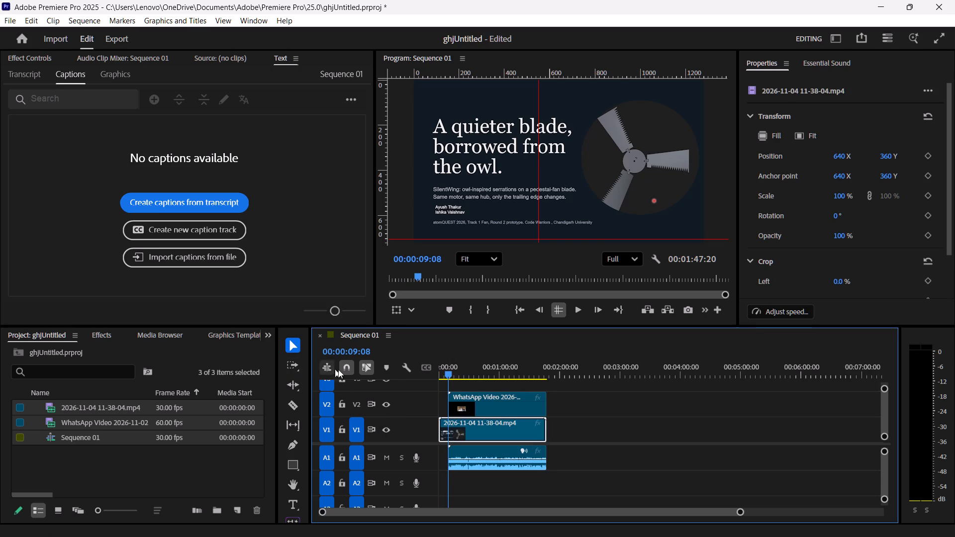
pyautogui.click(438, 427)
pyautogui.moveTo(438, 427); pyautogui.dragTo(443, 427)
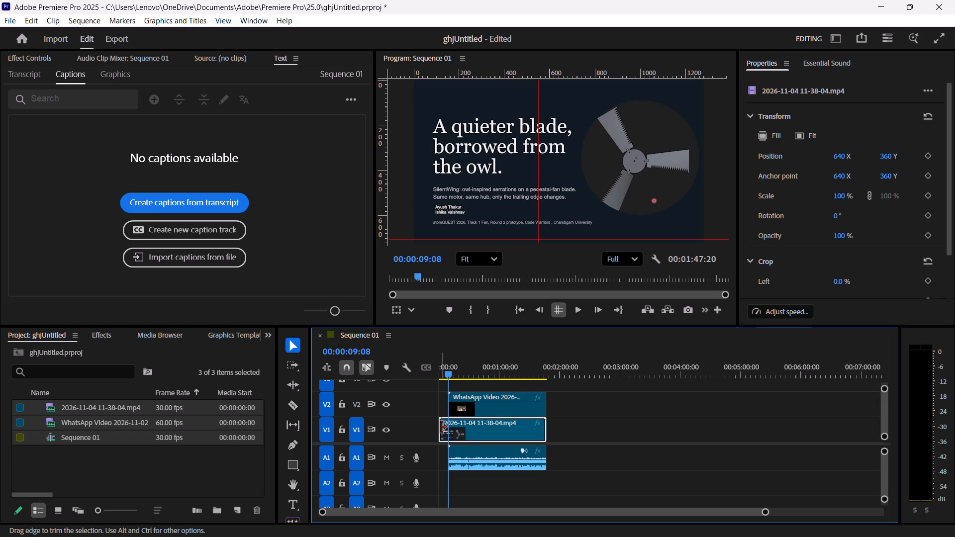
pyautogui.moveTo(441, 427); pyautogui.dragTo(448, 427)
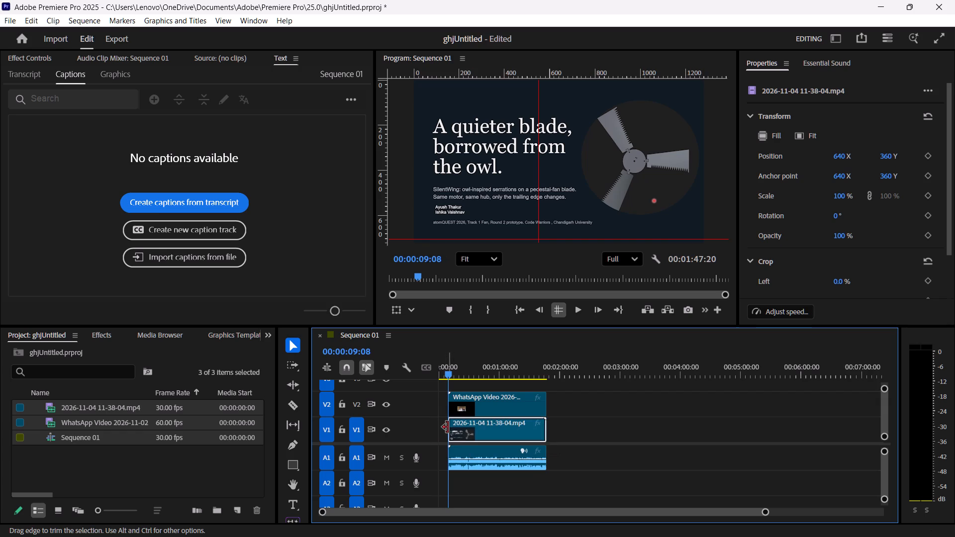
pyautogui.keyDown('ctrl'); pyautogui.scroll(8, 546, 430); pyautogui.keyUp('ctrl')
pyautogui.keyDown('ctrl'); pyautogui.scroll(-4, 546, 430); pyautogui.keyUp('ctrl')
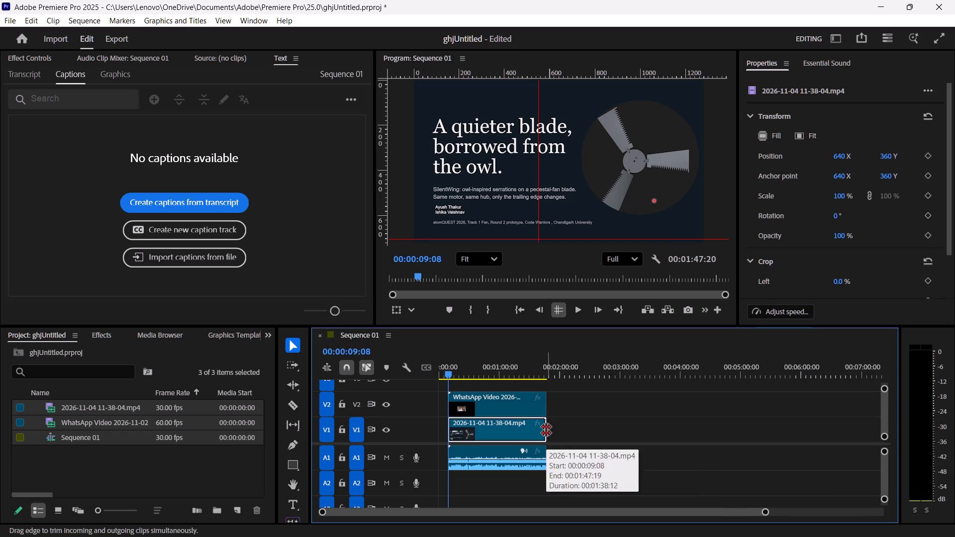
pyautogui.click(600, 423)
# Select the WhatsApp video on V2 and scrub through the sequence to check it against the slide recording.
pyautogui.click(468, 405)
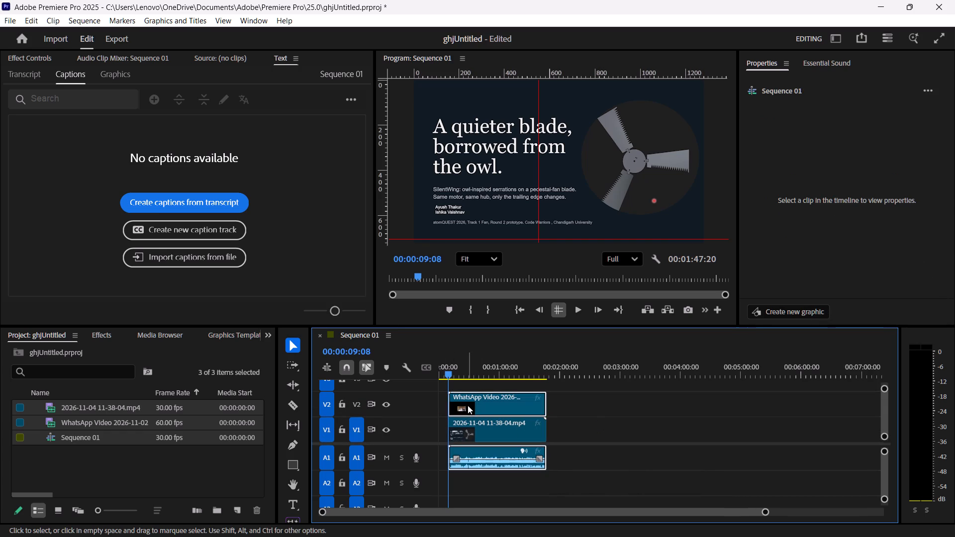
pyautogui.moveTo(449, 374); pyautogui.dragTo(453, 374)
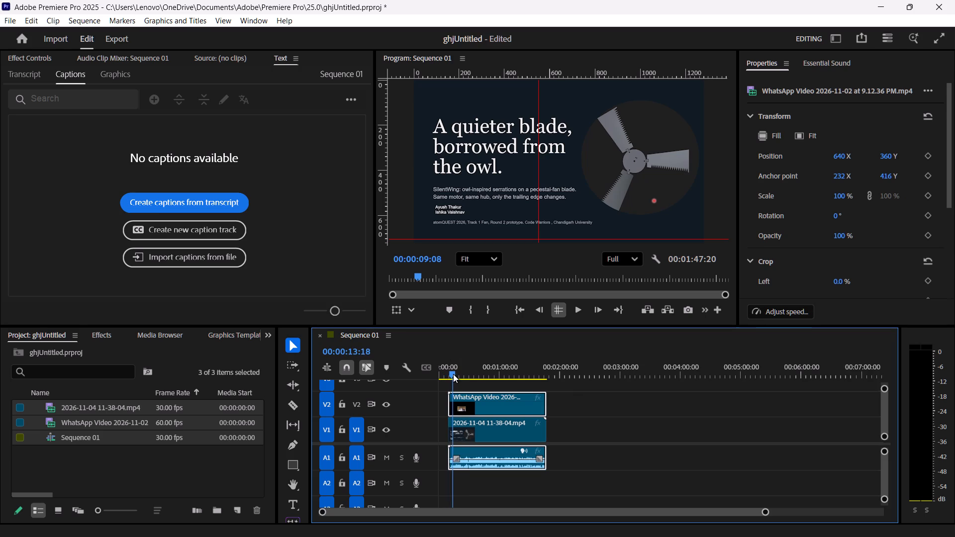
pyautogui.moveTo(453, 374); pyautogui.dragTo(453, 374)
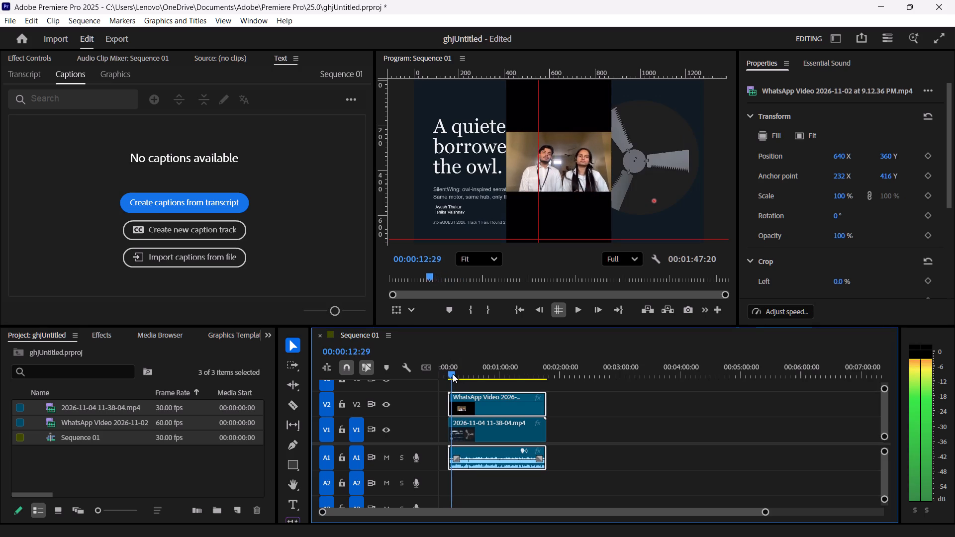
pyautogui.moveTo(453, 374); pyautogui.dragTo(455, 374)
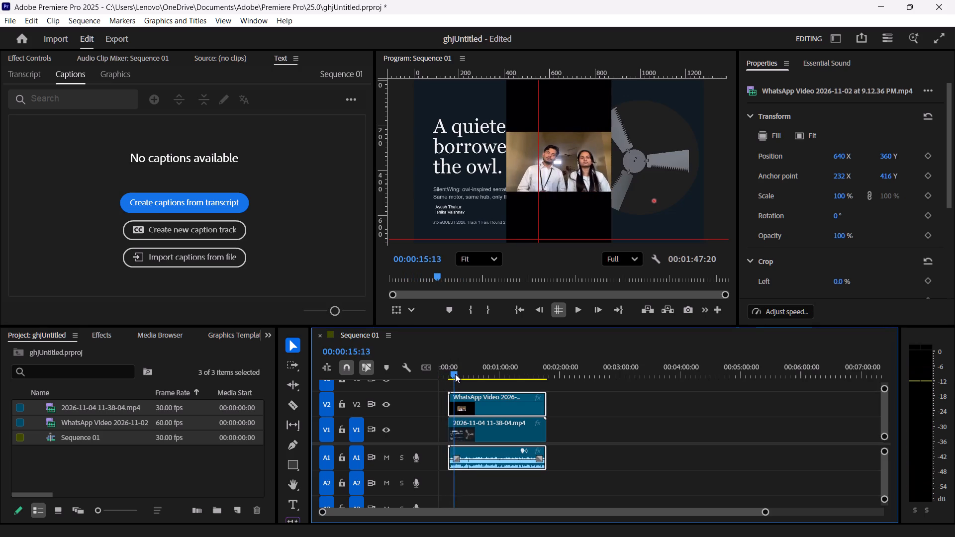
pyautogui.moveTo(455, 374); pyautogui.dragTo(489, 377)
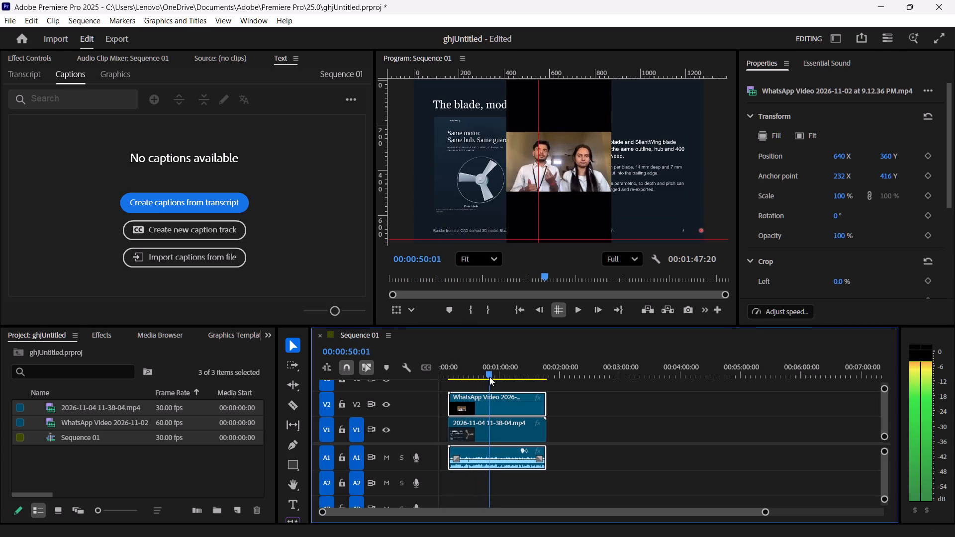
pyautogui.moveTo(489, 377); pyautogui.dragTo(525, 387)
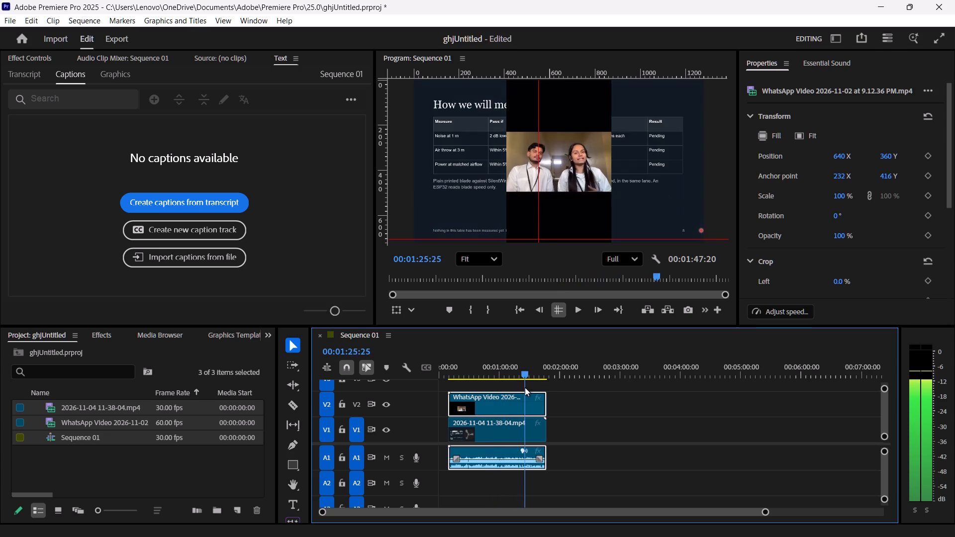
pyautogui.moveTo(525, 387); pyautogui.dragTo(442, 386)
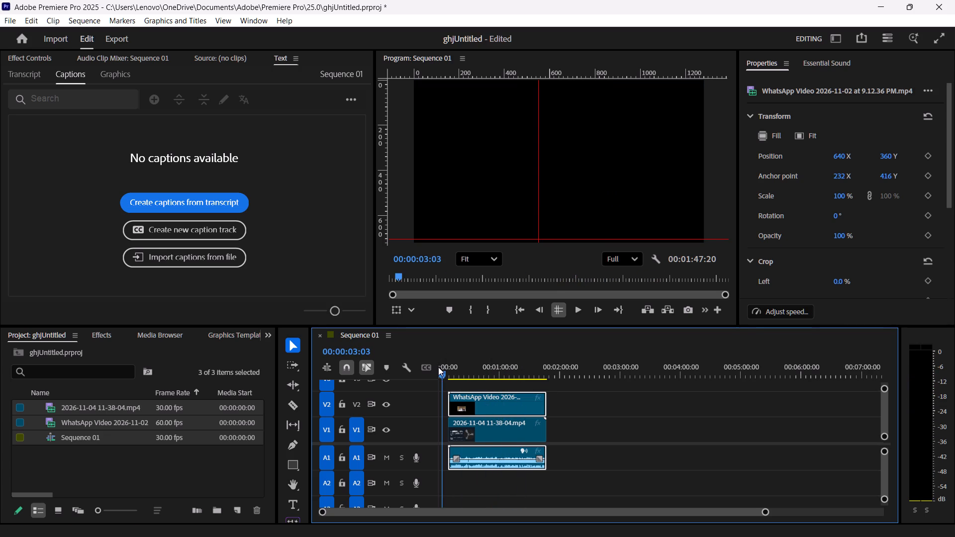
pyautogui.moveTo(440, 370); pyautogui.dragTo(483, 378)
# Move the WhatsApp video overlay lower in the frame and scale it down to about 74%.
pyautogui.doubleClick(557, 151)
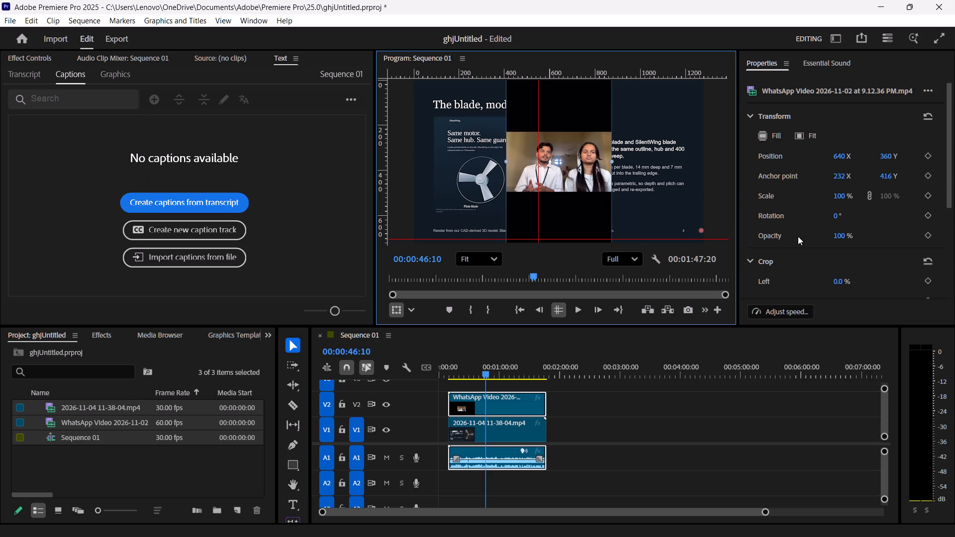
pyautogui.scroll(-1, 815, 283)
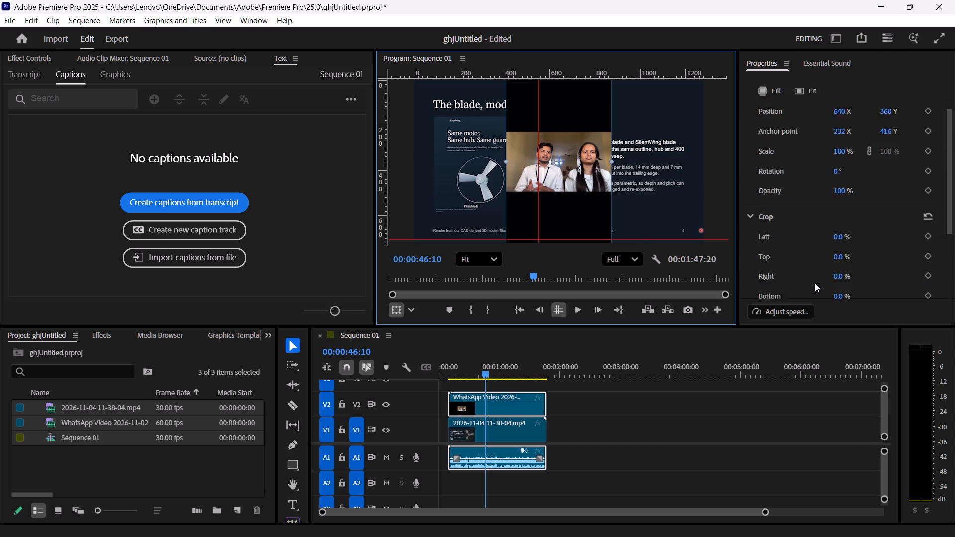
pyautogui.scroll(-1, 815, 283)
pyautogui.moveTo(582, 131); pyautogui.dragTo(585, 172)
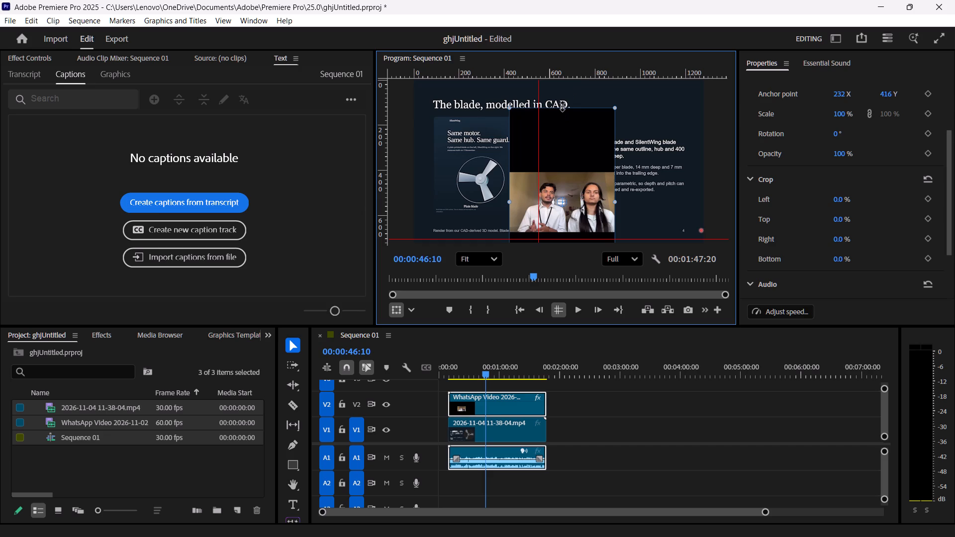
pyautogui.moveTo(563, 106); pyautogui.dragTo(567, 139)
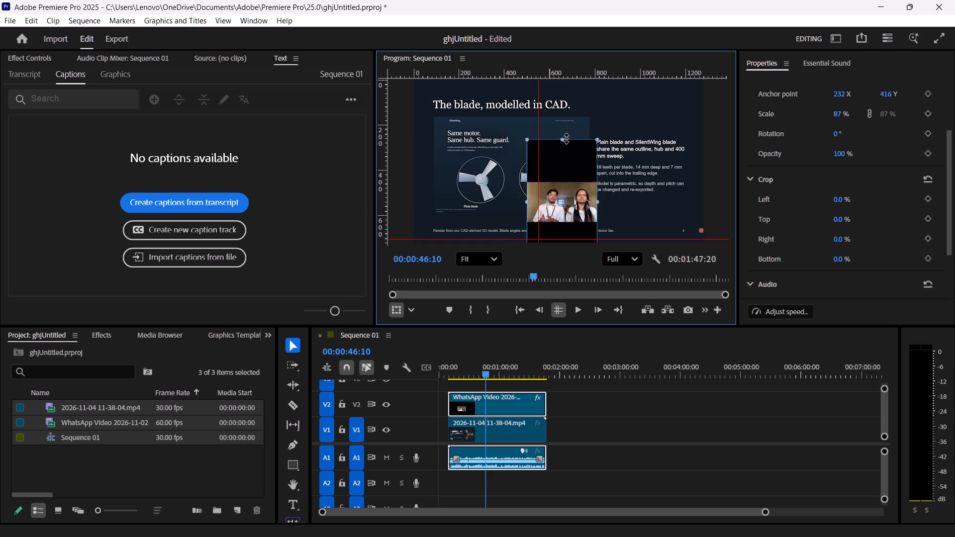
pyautogui.moveTo(567, 139); pyautogui.dragTo(567, 131)
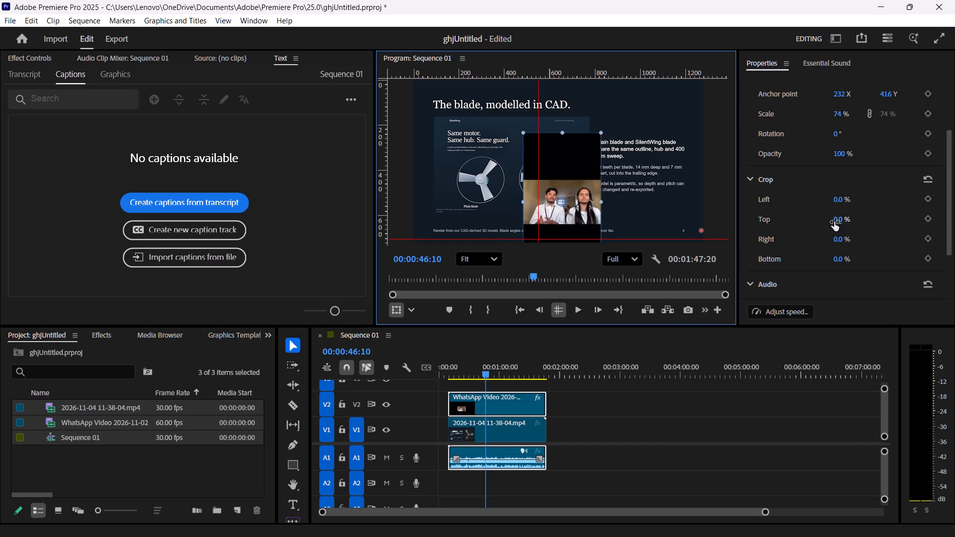
# Crop the WhatsApp video 39% from the top and 34% from the bottom to remove its black bands.
pyautogui.moveTo(834, 222); pyautogui.dragTo(861, 220)
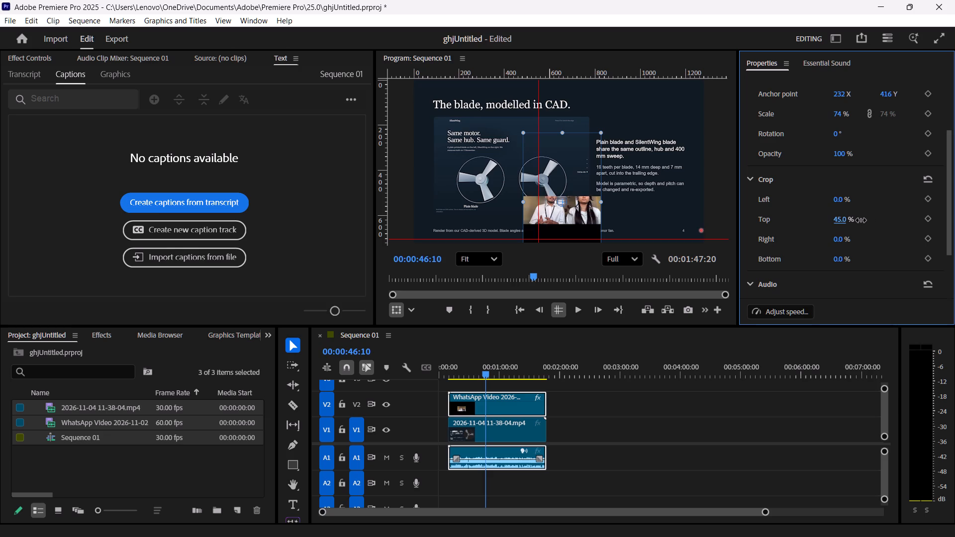
pyautogui.moveTo(861, 220); pyautogui.dragTo(858, 220)
pyautogui.click(841, 237)
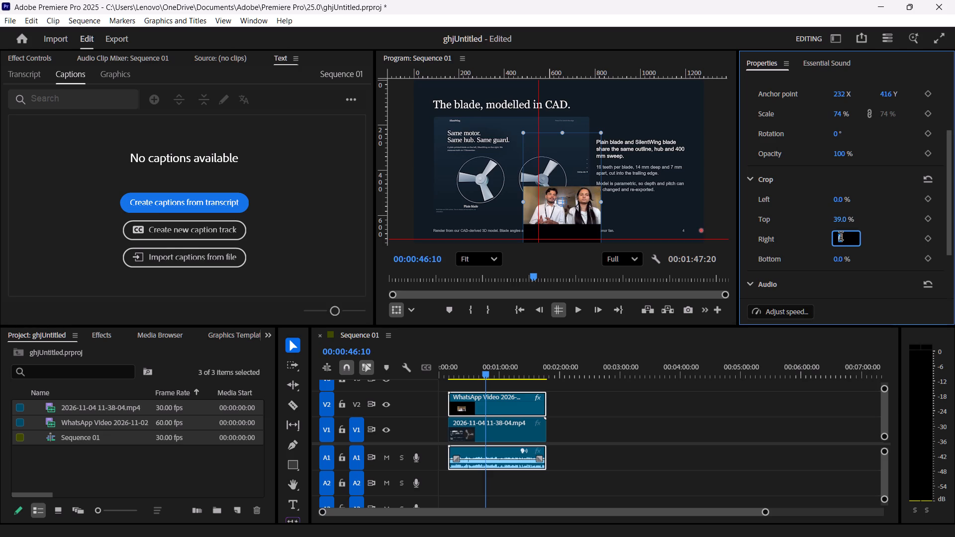
pyautogui.moveTo(837, 258); pyautogui.dragTo(862, 258)
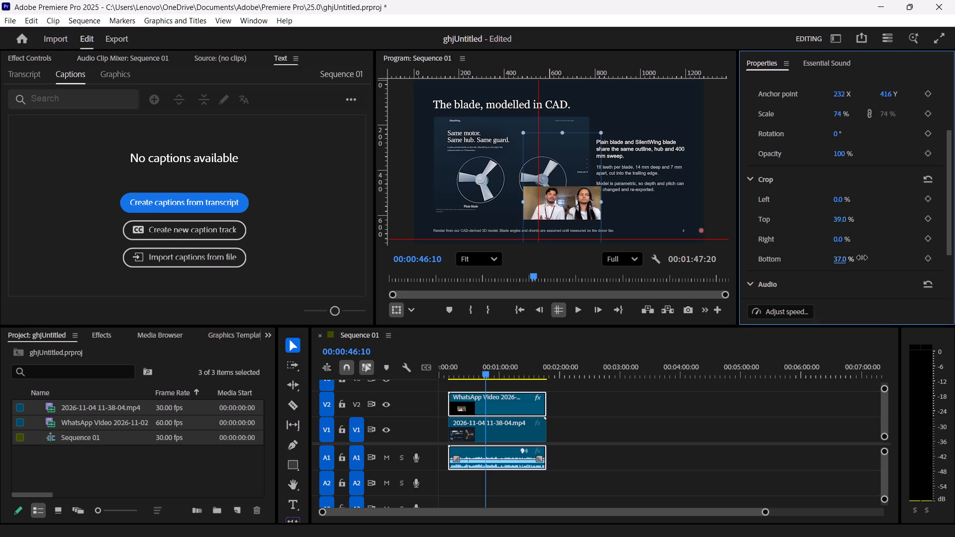
pyautogui.moveTo(862, 258); pyautogui.dragTo(861, 259)
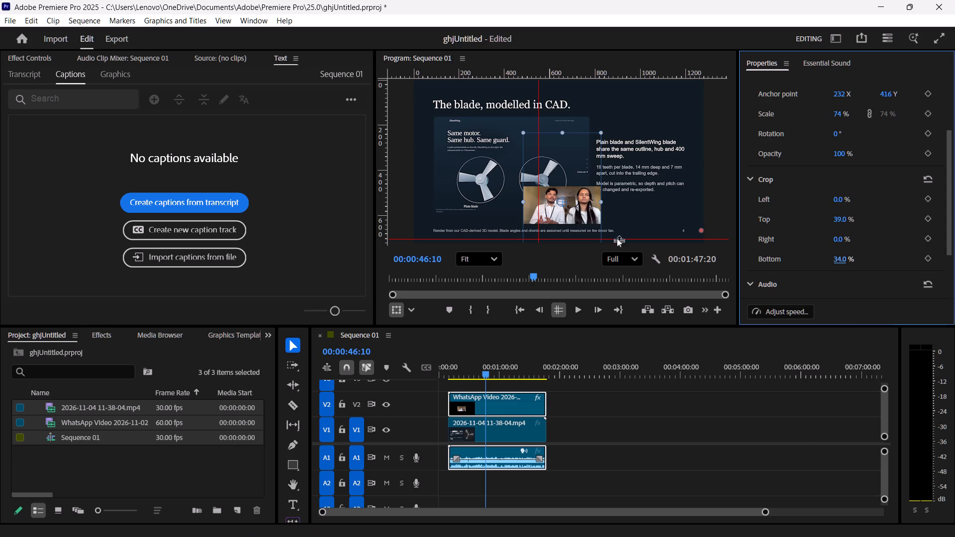
# Place the cropped WhatsApp video in the lower-right corner of the video frame and scale it to about 76%.
pyautogui.click(579, 204)
pyautogui.moveTo(579, 204); pyautogui.dragTo(646, 206)
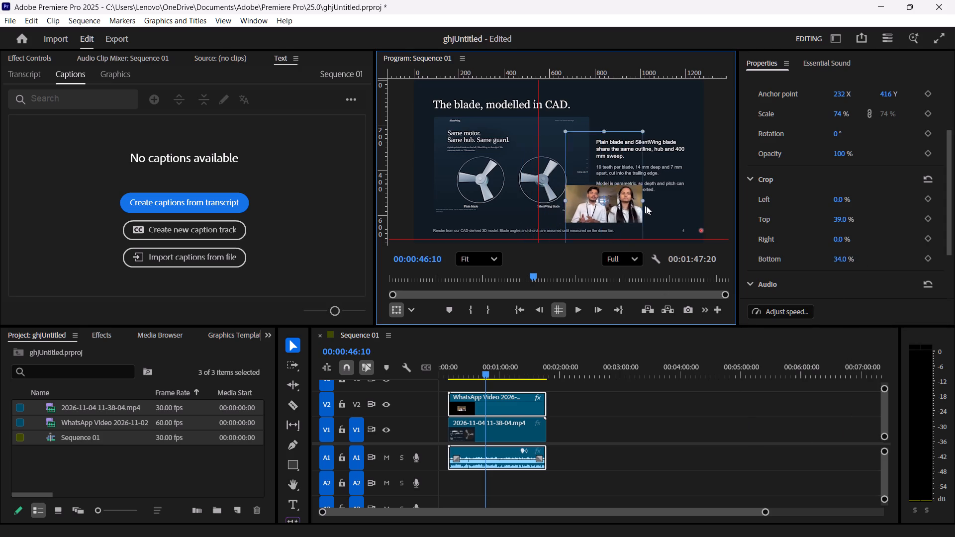
pyautogui.moveTo(646, 206); pyautogui.dragTo(685, 218)
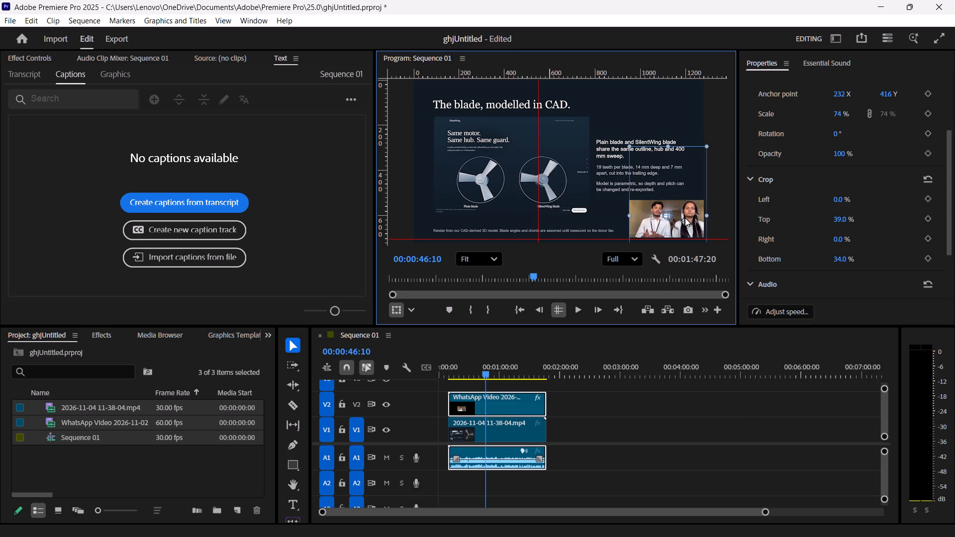
pyautogui.moveTo(685, 218); pyautogui.dragTo(680, 218)
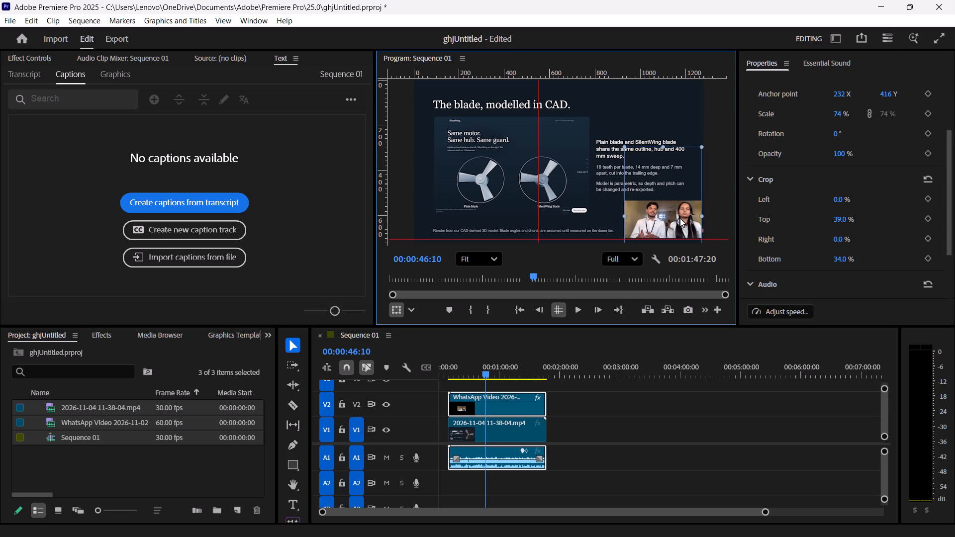
pyautogui.click(624, 215)
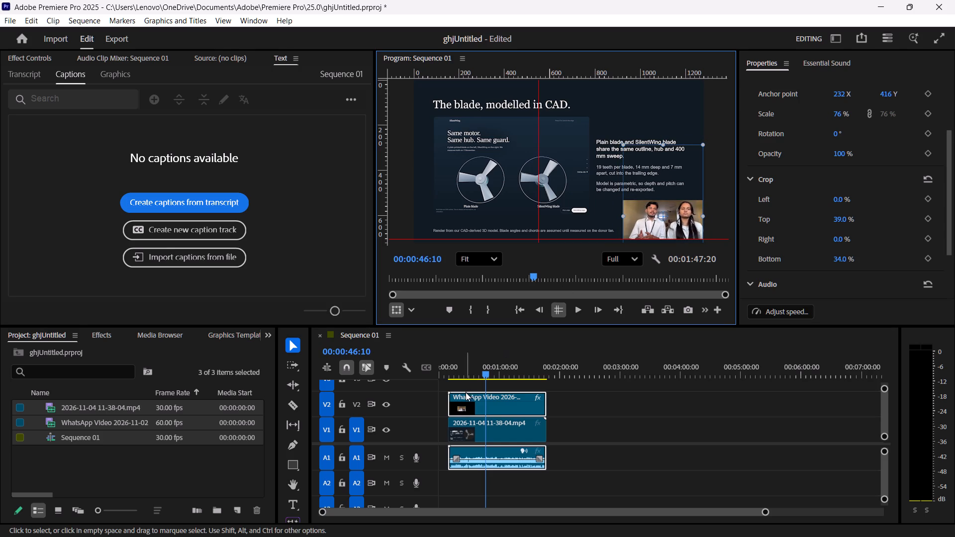
# Set the speed of all clips on V1, V2 and A1 to 120% with audio pitch maintained.
pyautogui.moveTo(485, 374); pyautogui.dragTo(451, 375)
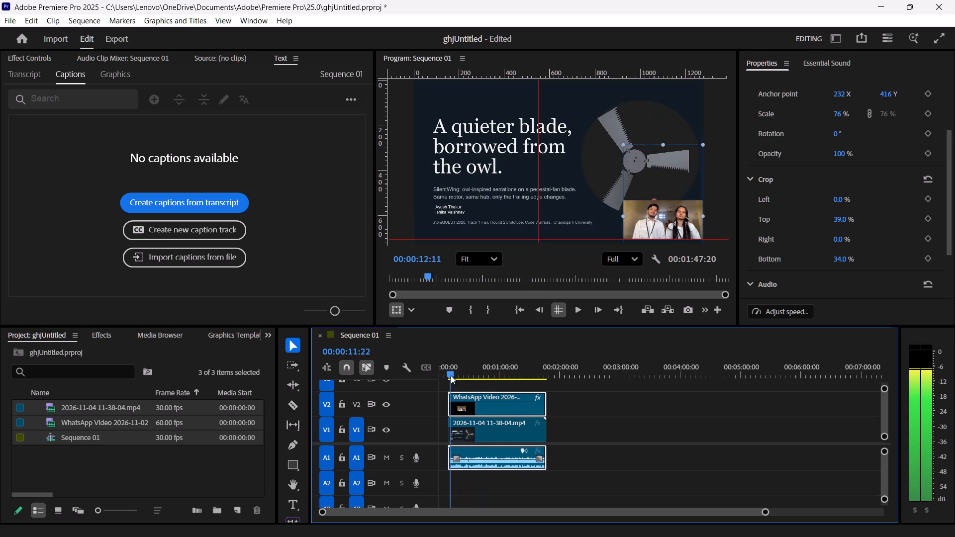
pyautogui.moveTo(451, 375); pyautogui.dragTo(449, 375)
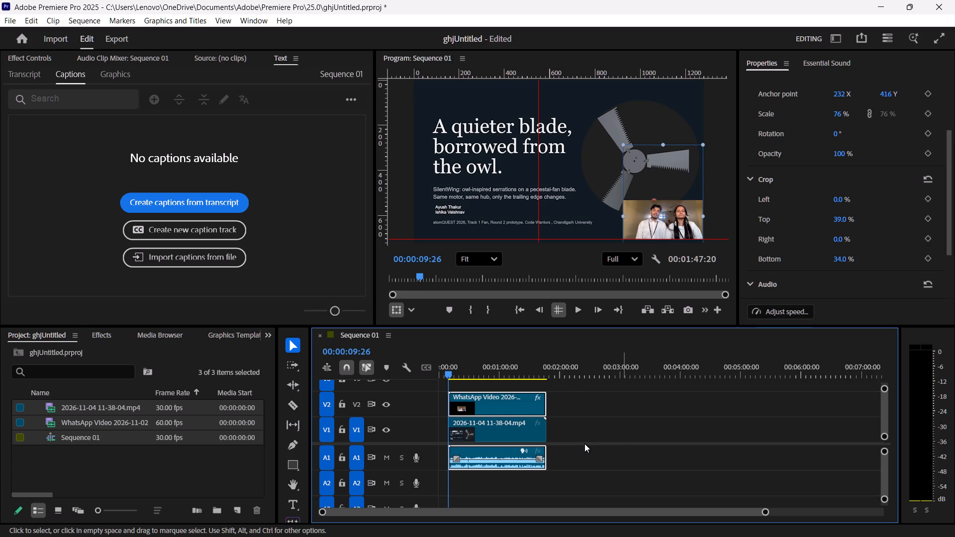
pyautogui.moveTo(584, 444); pyautogui.dragTo(576, 385)
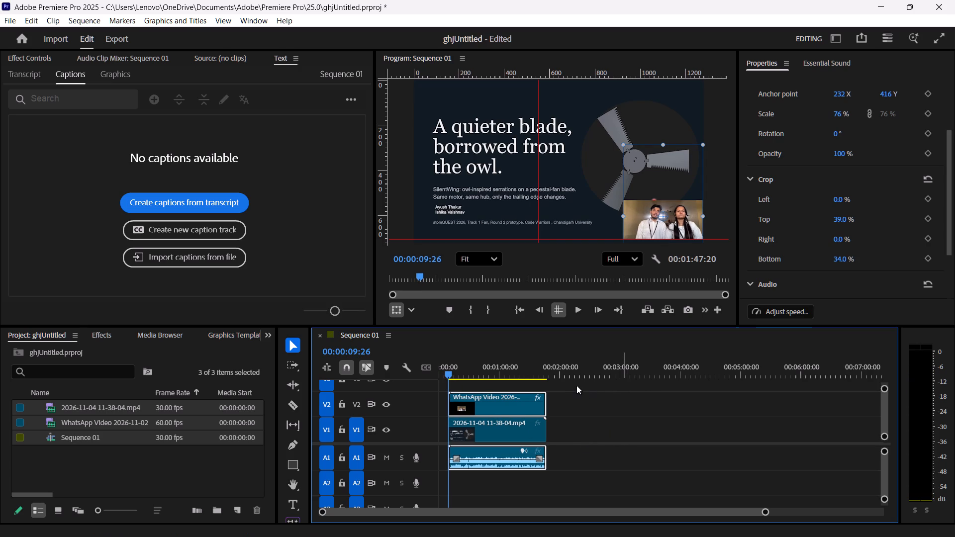
pyautogui.moveTo(576, 385); pyautogui.dragTo(570, 384)
pyautogui.moveTo(570, 384); pyautogui.dragTo(440, 470)
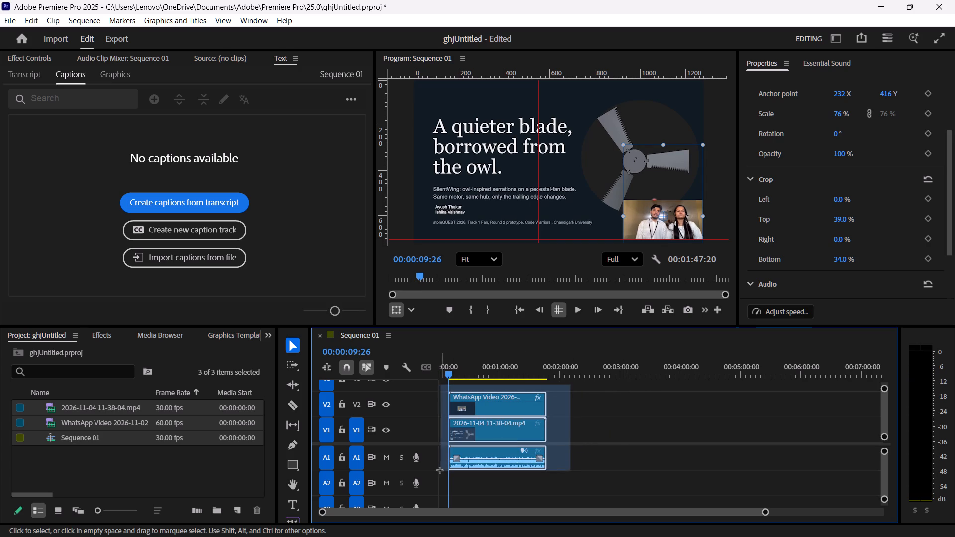
pyautogui.moveTo(440, 470); pyautogui.dragTo(444, 479)
pyautogui.click(781, 308)
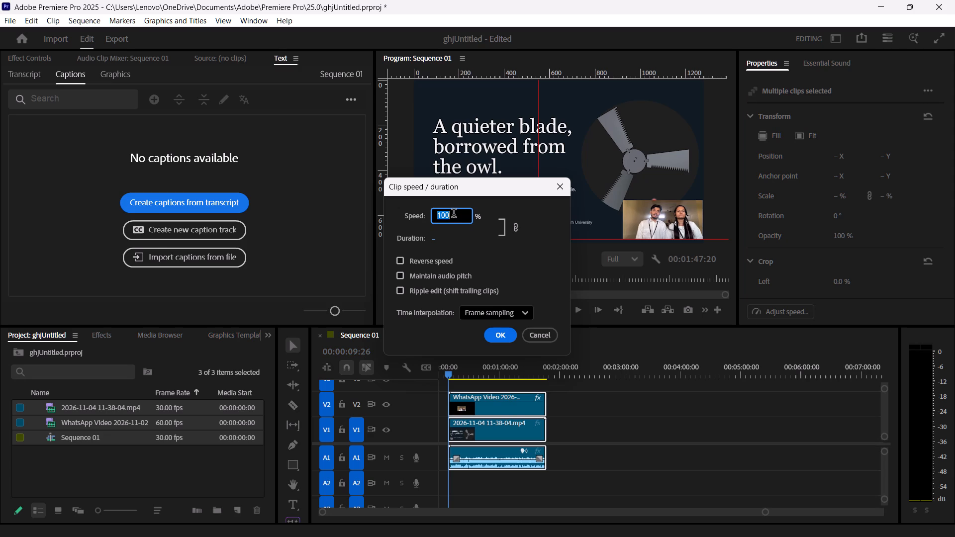
pyautogui.write('12')
pyautogui.press('0')
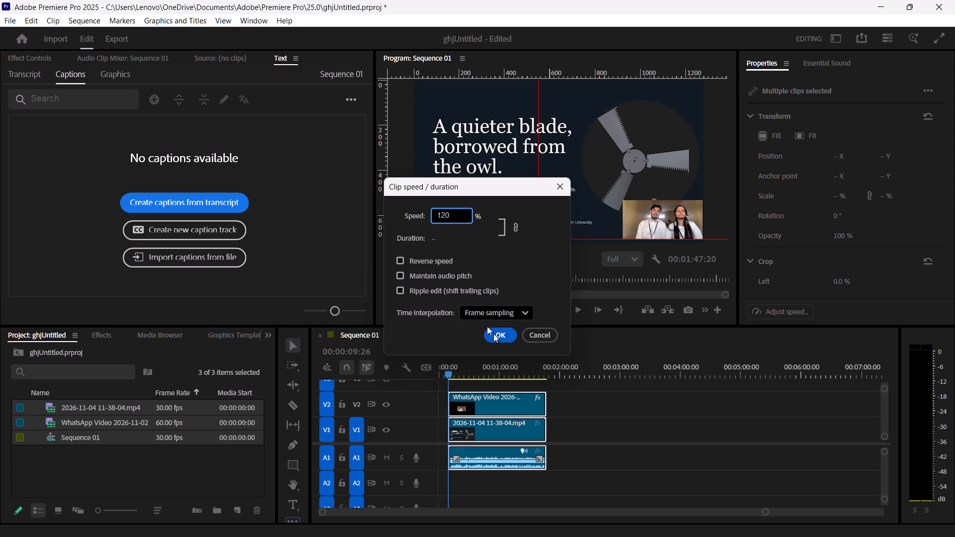
pyautogui.click(402, 274)
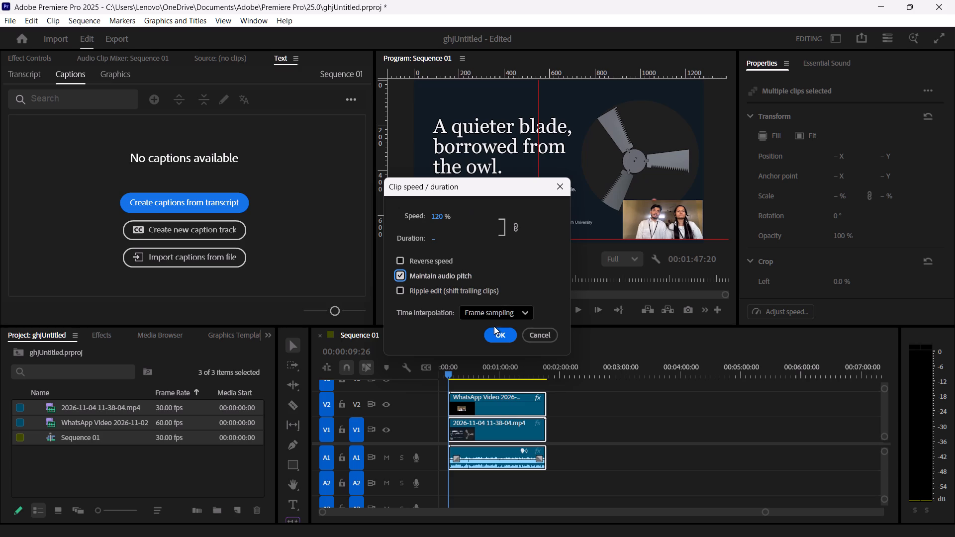
pyautogui.click(501, 339)
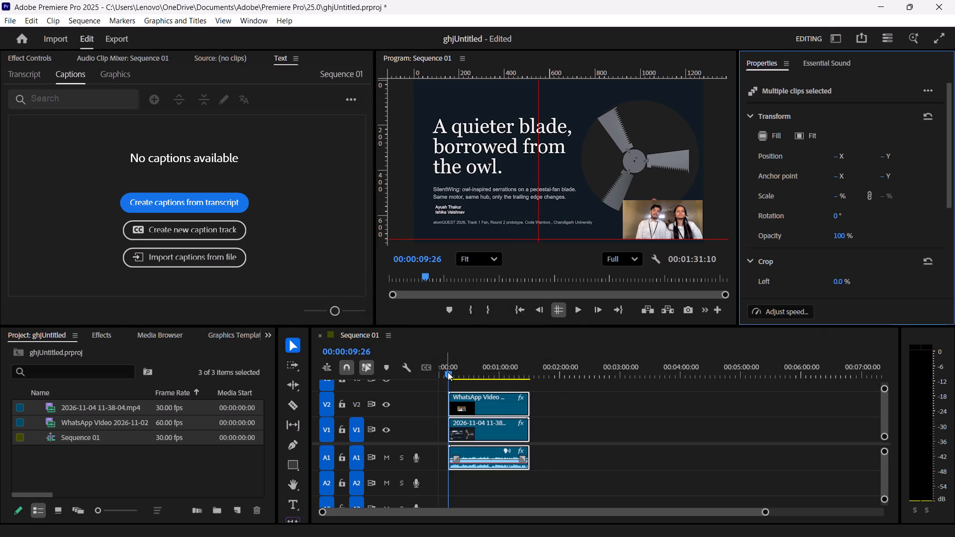
# Play the sequence from 00:00:00:00 to preview the sped-up edit.
pyautogui.moveTo(448, 372); pyautogui.dragTo(410, 374)
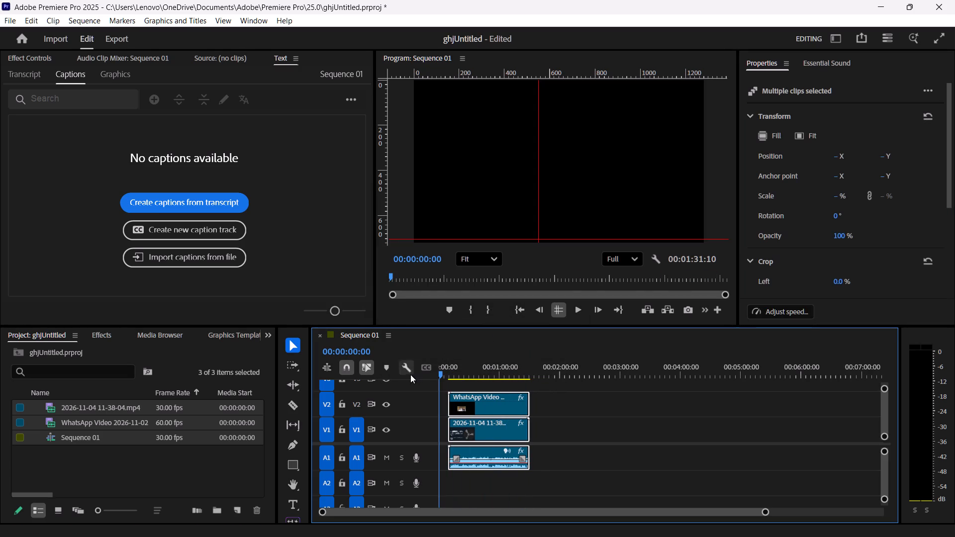
pyautogui.click(574, 310)
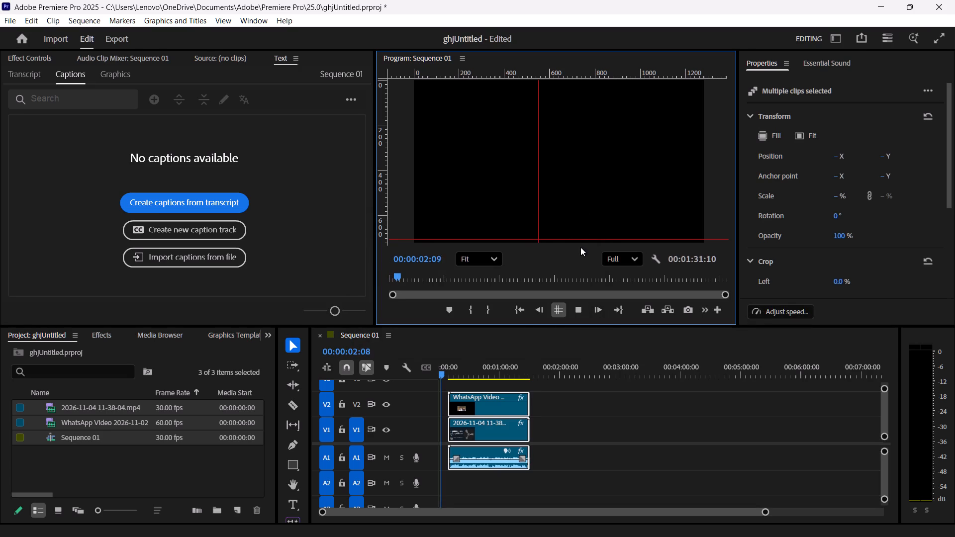
# Move all clips on V2, V1 and A1 together to start at 00:00:00:00, and play the sequence from there.
pyautogui.moveTo(561, 455); pyautogui.dragTo(467, 431)
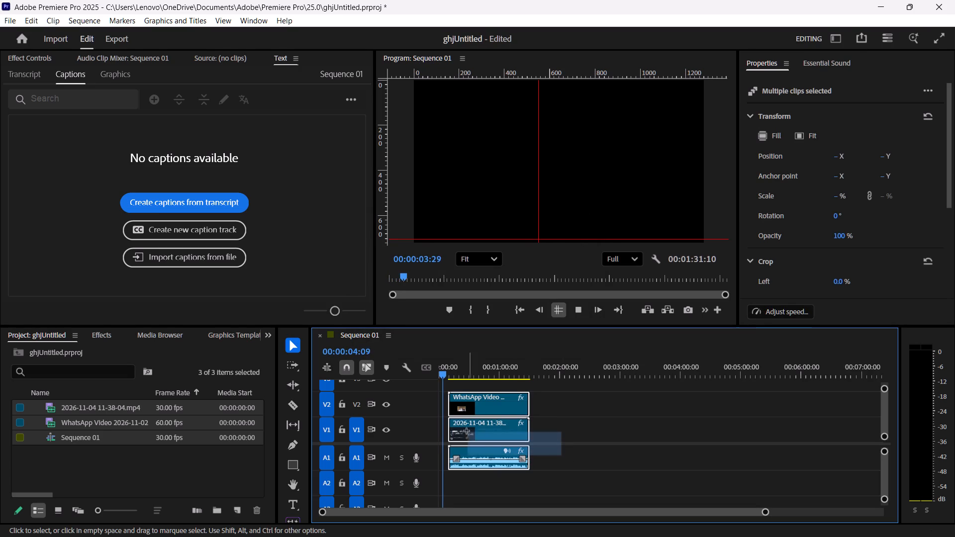
pyautogui.moveTo(467, 431); pyautogui.dragTo(441, 395)
pyautogui.moveTo(495, 426); pyautogui.dragTo(480, 427)
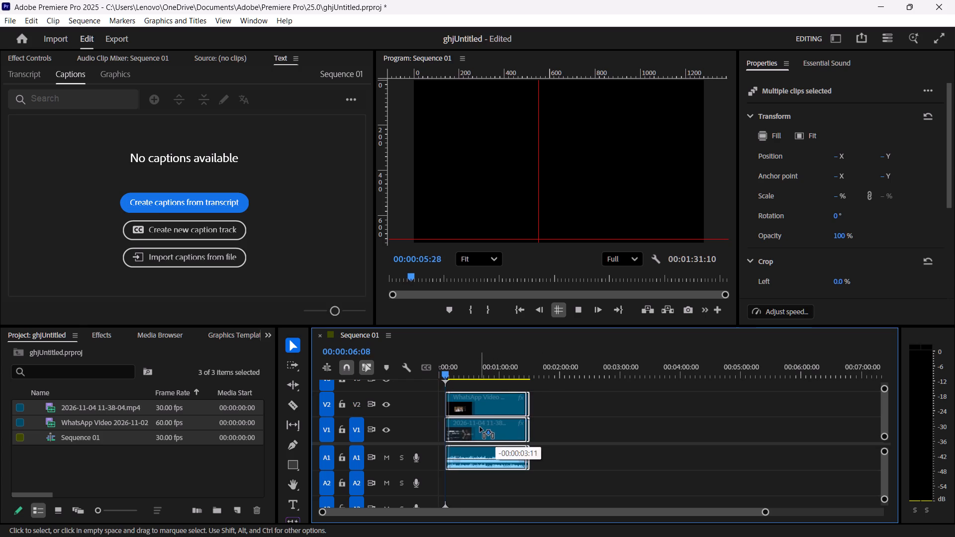
pyautogui.moveTo(480, 427); pyautogui.dragTo(471, 428)
pyautogui.moveTo(445, 372); pyautogui.dragTo(438, 372)
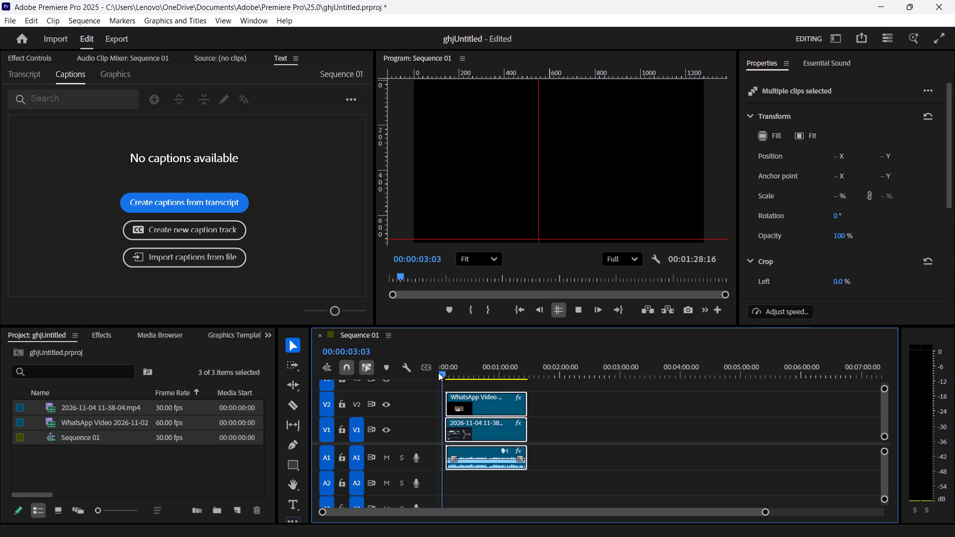
pyautogui.moveTo(438, 372); pyautogui.dragTo(433, 372)
pyautogui.moveTo(487, 431); pyautogui.dragTo(476, 431)
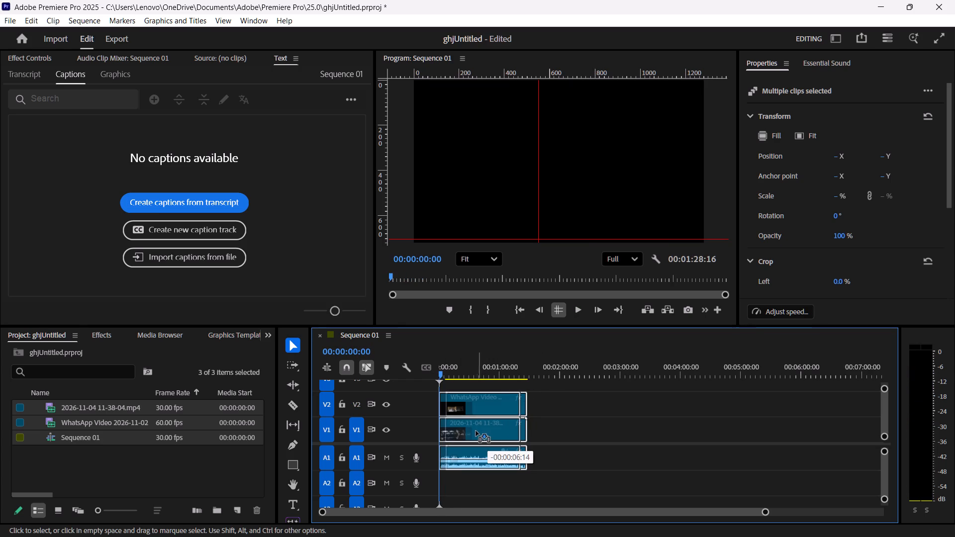
pyautogui.moveTo(476, 431); pyautogui.dragTo(475, 431)
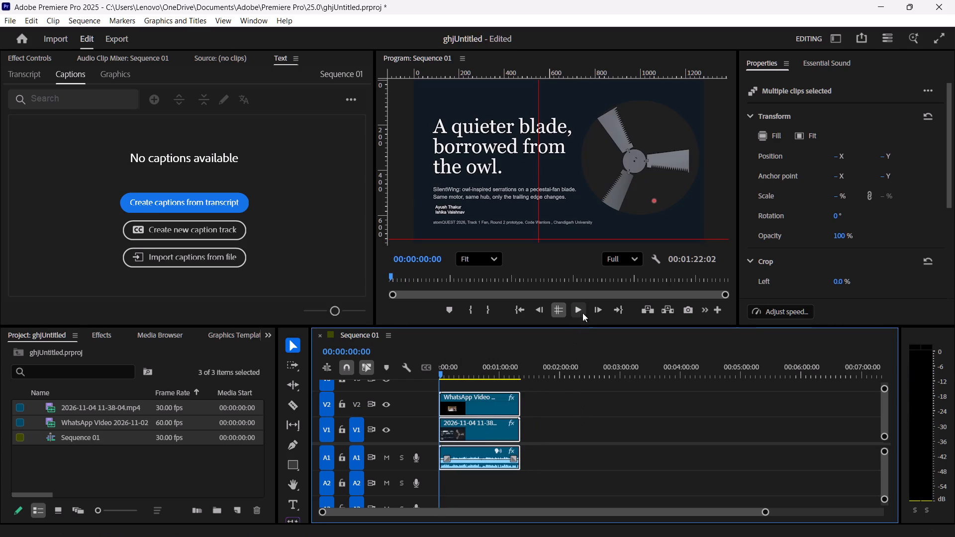
pyautogui.click(578, 310)
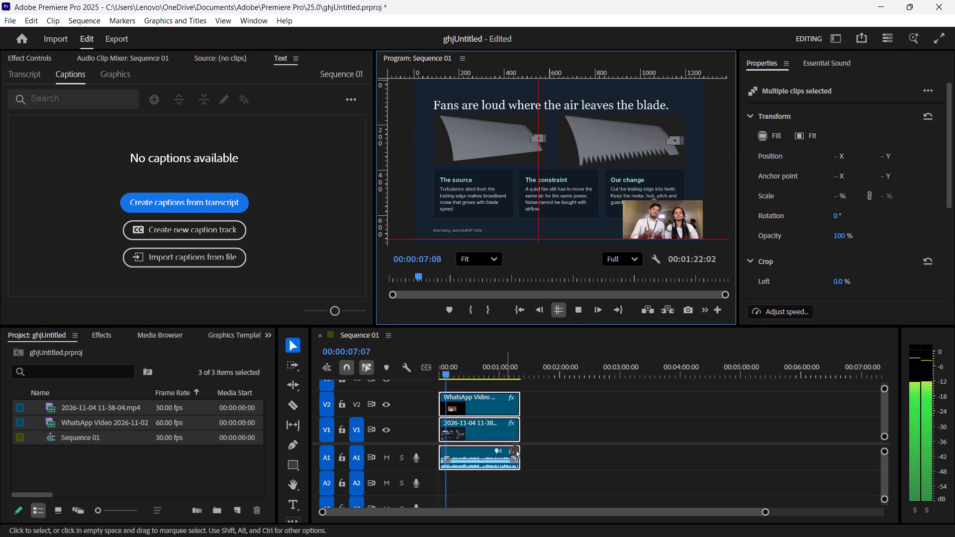
# Set the speed of all selected clips on V2, V1 and A1 to 105% with audio pitch maintained.
pyautogui.click(771, 314)
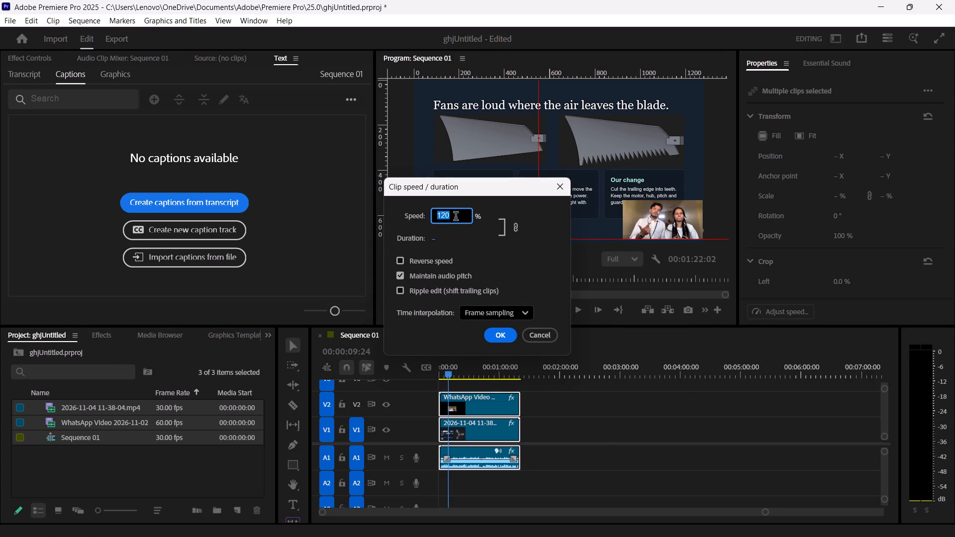
pyautogui.press('1')
pyautogui.write('05')
pyautogui.press('Return')
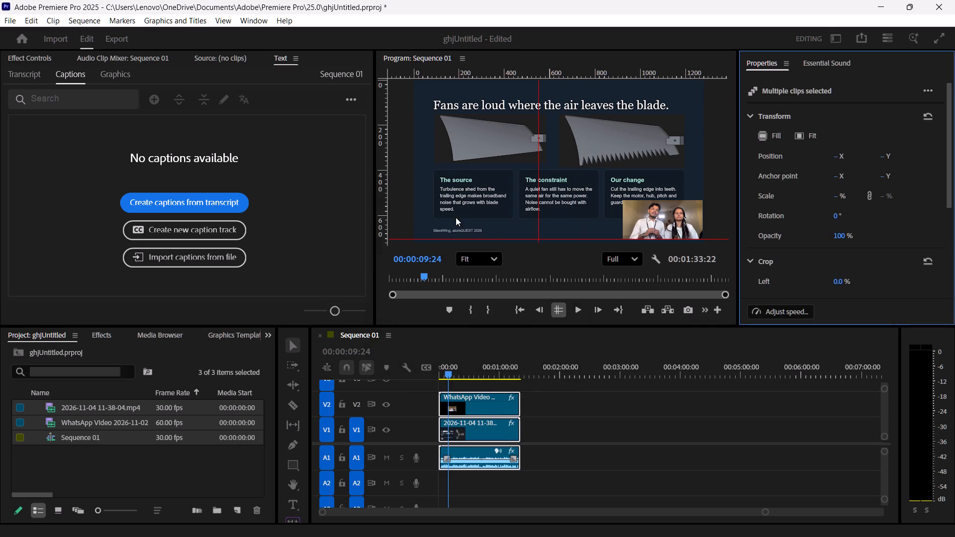
# Play the sequence from 00:00:09:24 to preview the 105% speed change.
pyautogui.click(577, 309)
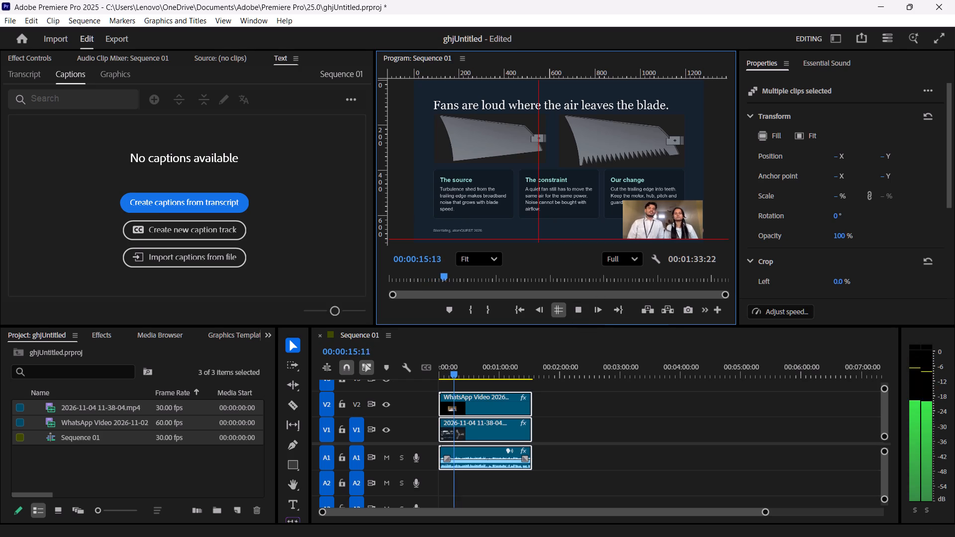
# Scale the WhatsApp video overlay down to 67% and move it toward the frame's lower-right corner, at about X 1129, Y 627.
pyautogui.doubleClick(661, 218)
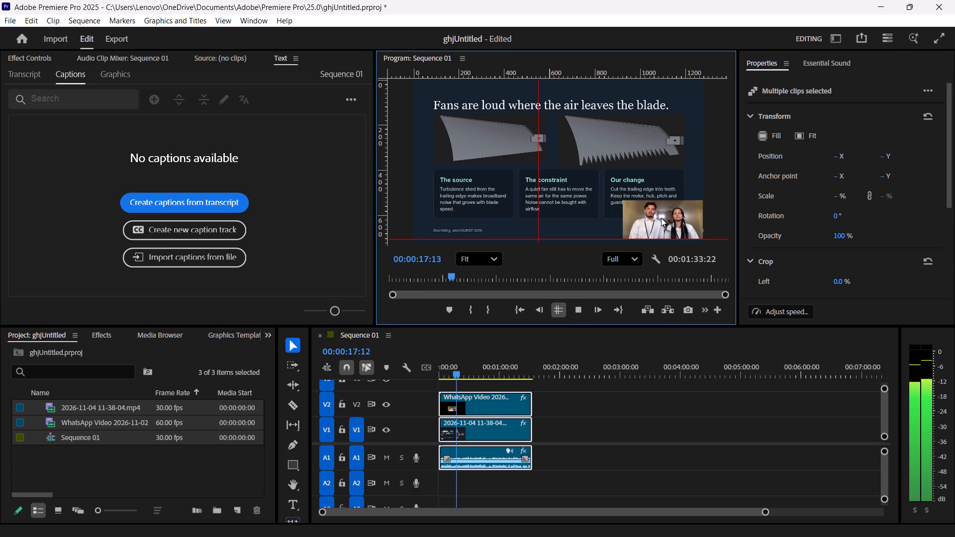
pyautogui.moveTo(621, 143); pyautogui.dragTo(631, 152)
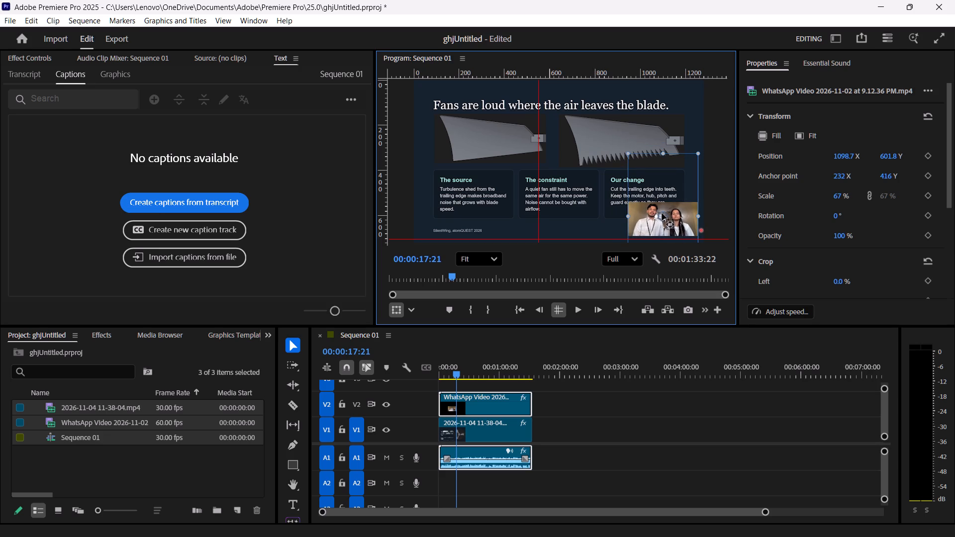
pyautogui.moveTo(662, 214); pyautogui.dragTo(675, 225)
pyautogui.moveTo(675, 225); pyautogui.dragTo(690, 231)
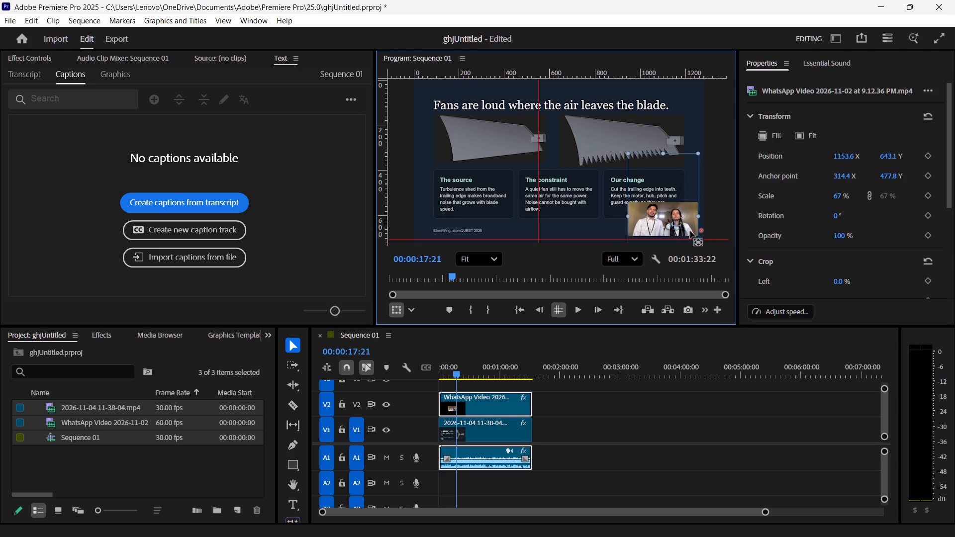
pyautogui.moveTo(690, 231); pyautogui.dragTo(660, 219)
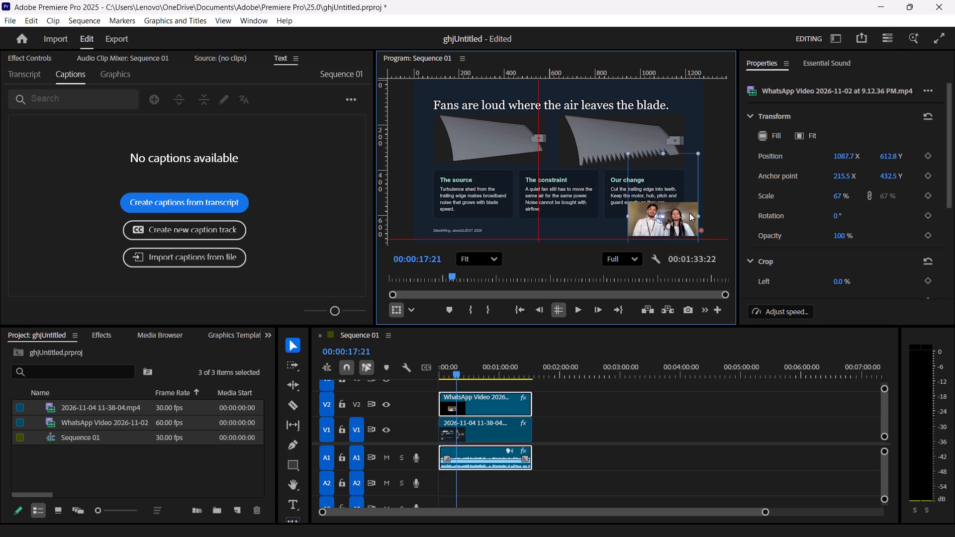
pyautogui.moveTo(689, 212); pyautogui.dragTo(698, 213)
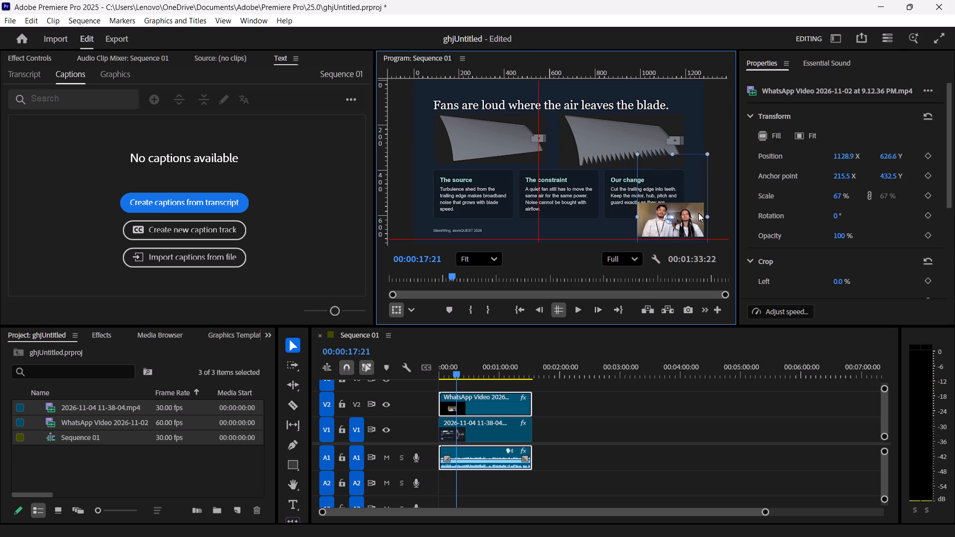
# Move the WhatsApp overlay into the lower-right corner of the video frame, at position about 1115, 635.
pyautogui.moveTo(698, 213); pyautogui.dragTo(694, 218)
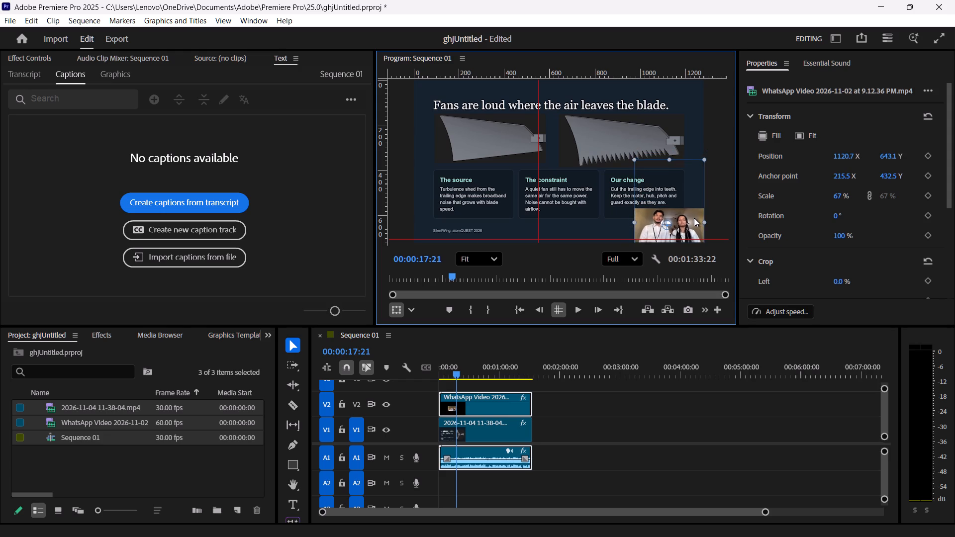
pyautogui.moveTo(694, 218); pyautogui.dragTo(696, 216)
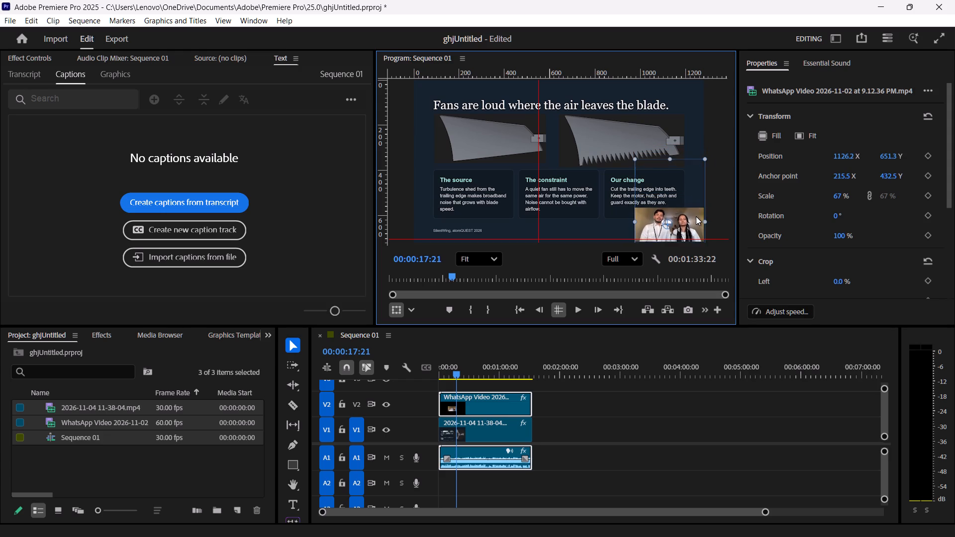
pyautogui.moveTo(696, 216); pyautogui.dragTo(695, 217)
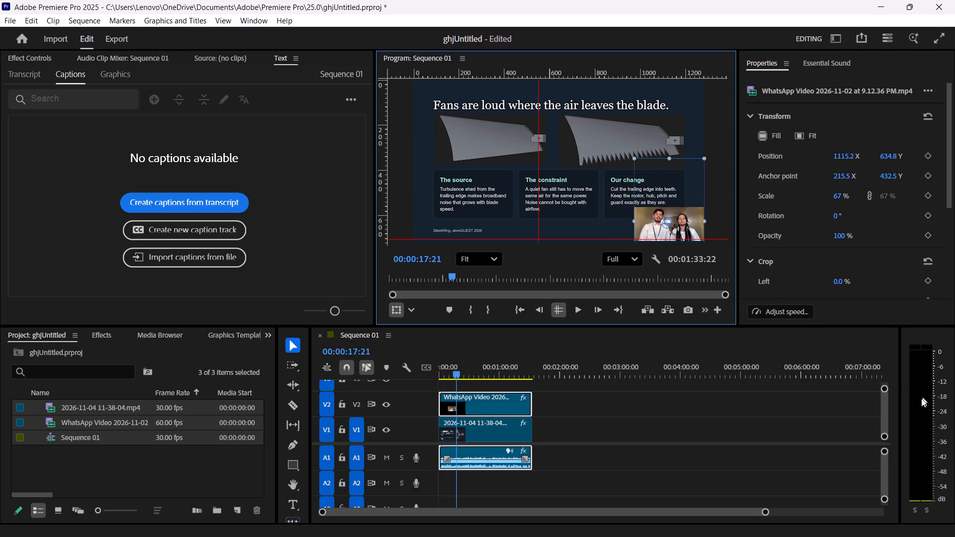
# Preview the edit with the repositioned overlay, playing the sequence again from 00:00:00:00.
pyautogui.click(575, 308)
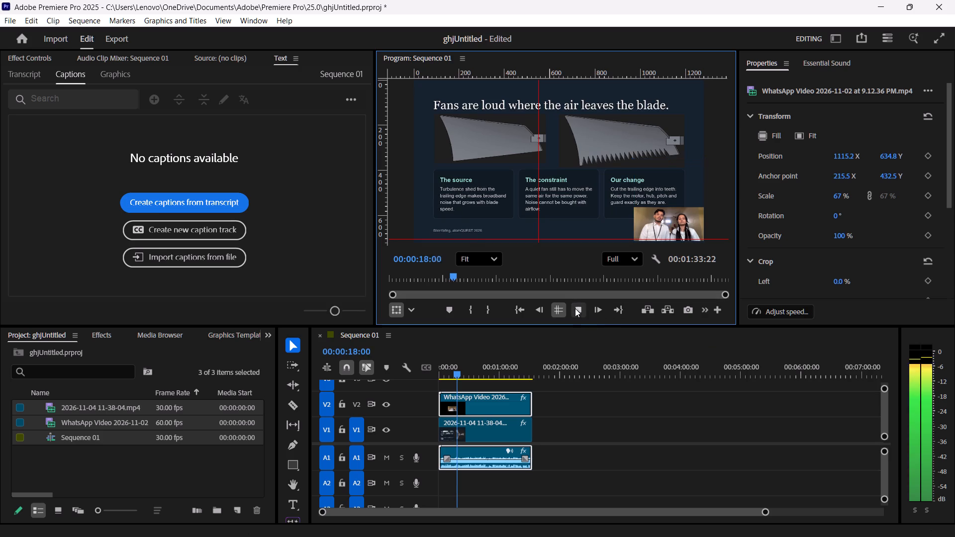
pyautogui.click(476, 424)
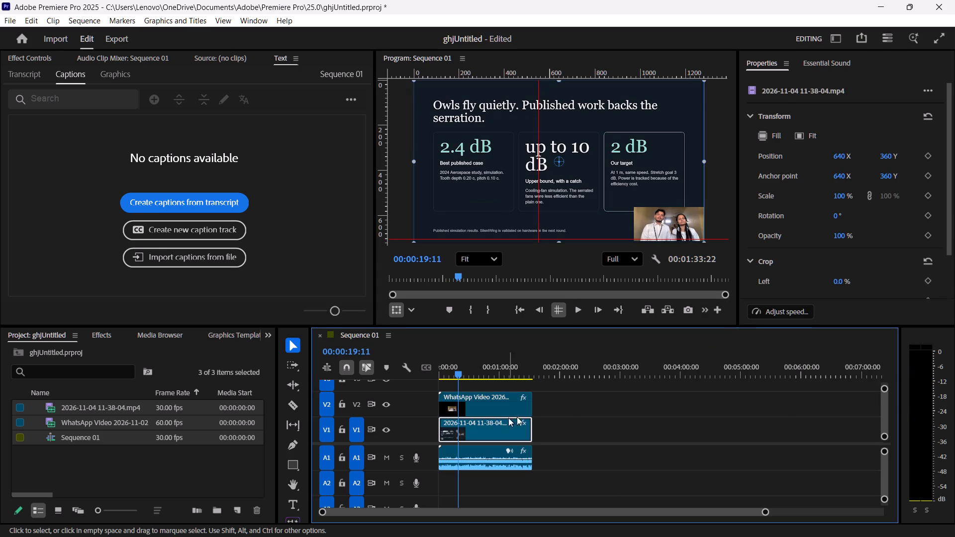
pyautogui.click(483, 453)
pyautogui.moveTo(457, 373); pyautogui.dragTo(437, 376)
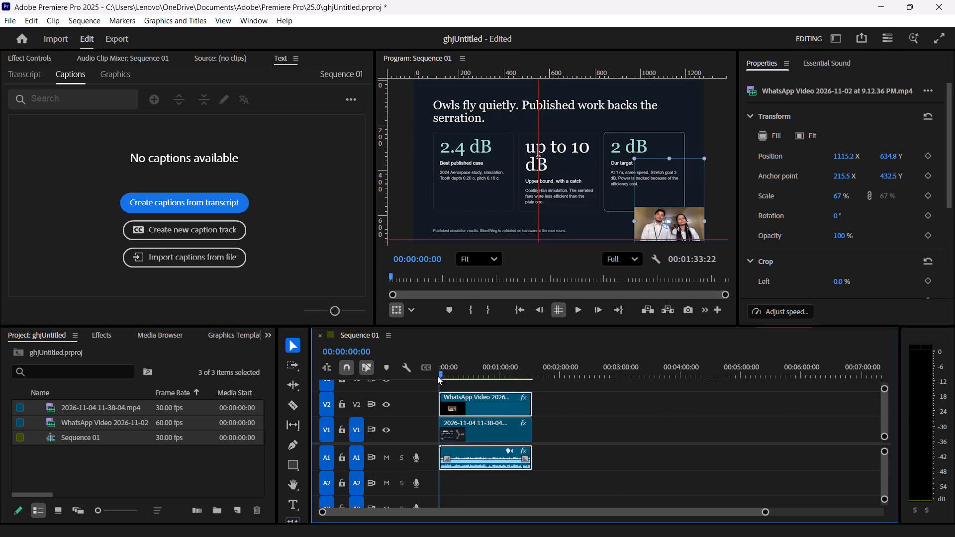
pyautogui.moveTo(437, 376); pyautogui.dragTo(436, 376)
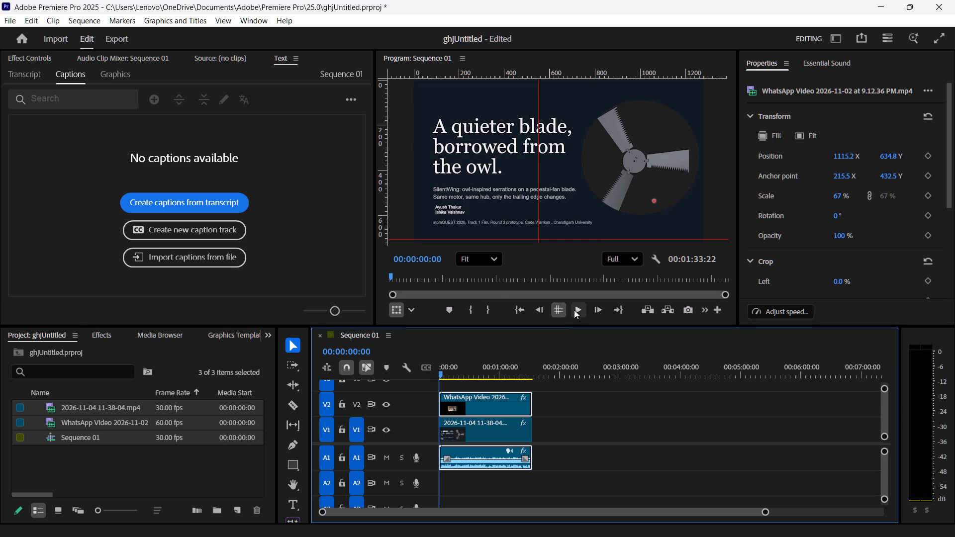
pyautogui.click(574, 310)
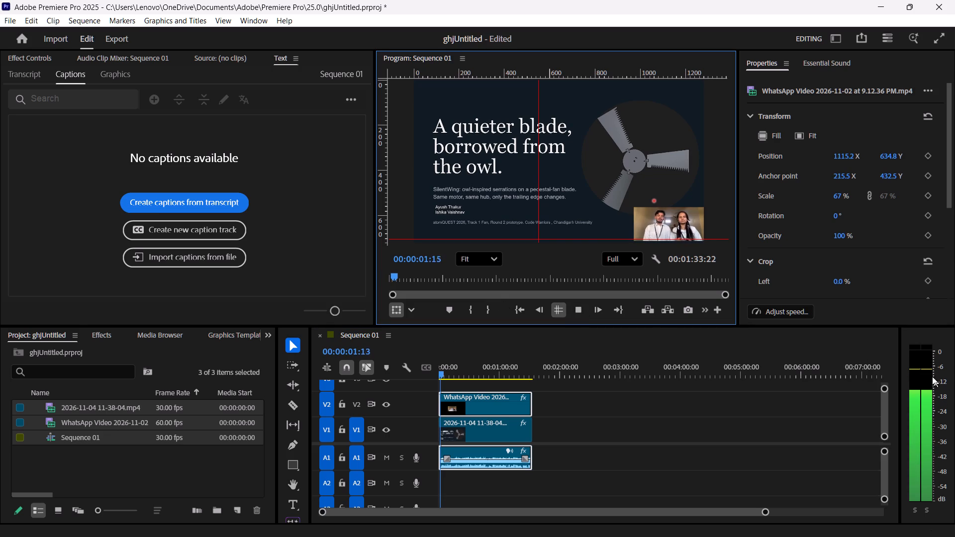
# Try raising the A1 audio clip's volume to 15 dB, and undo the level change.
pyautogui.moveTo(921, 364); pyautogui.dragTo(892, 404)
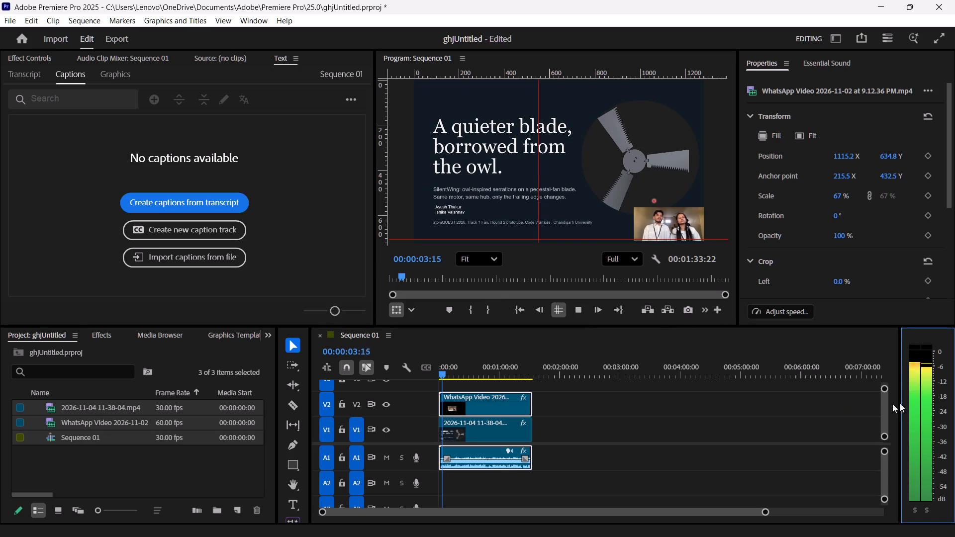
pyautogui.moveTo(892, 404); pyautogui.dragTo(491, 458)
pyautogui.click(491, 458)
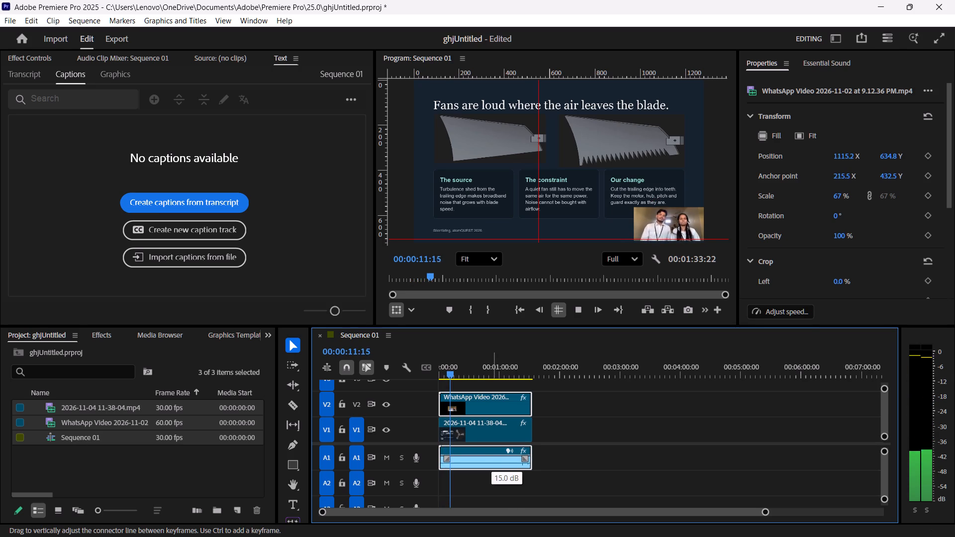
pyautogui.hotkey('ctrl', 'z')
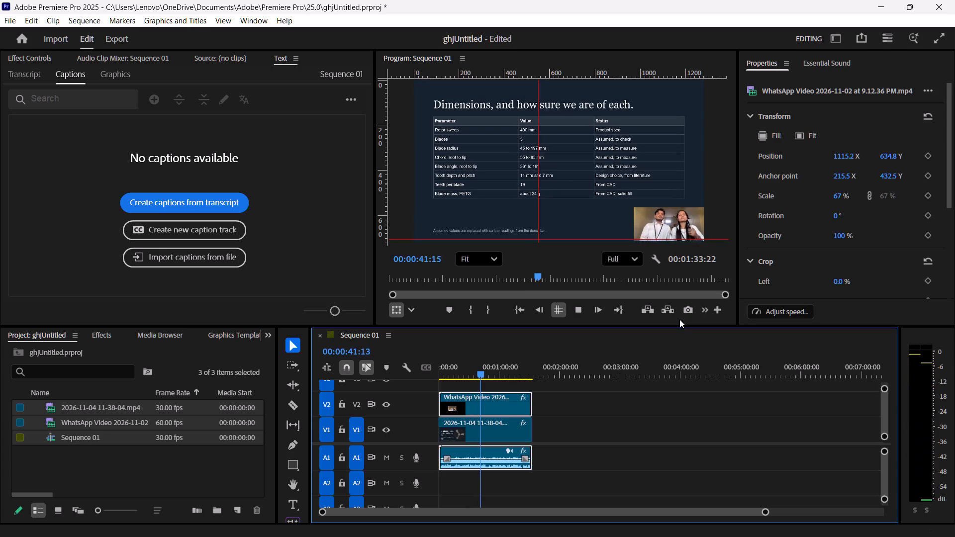
# Export the sequence as an H.264 media file named Silent Wing_Code Warriors.mp4.
pyautogui.click(120, 40)
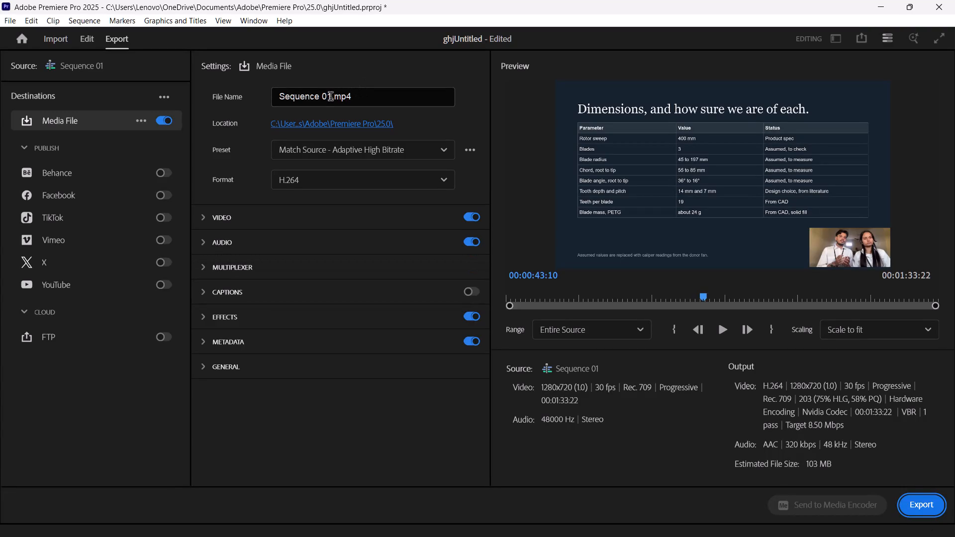
pyautogui.moveTo(331, 97); pyautogui.dragTo(270, 102)
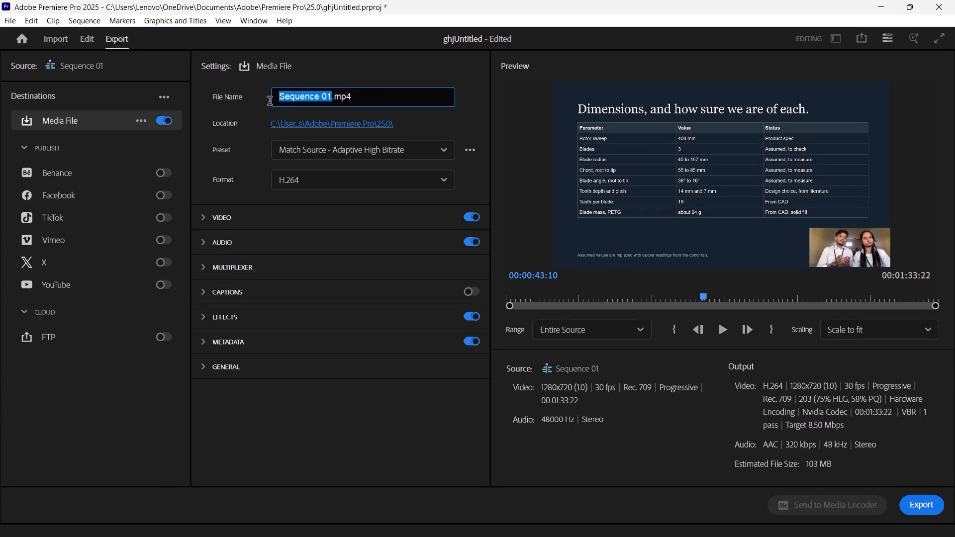
pyautogui.write('Silent')
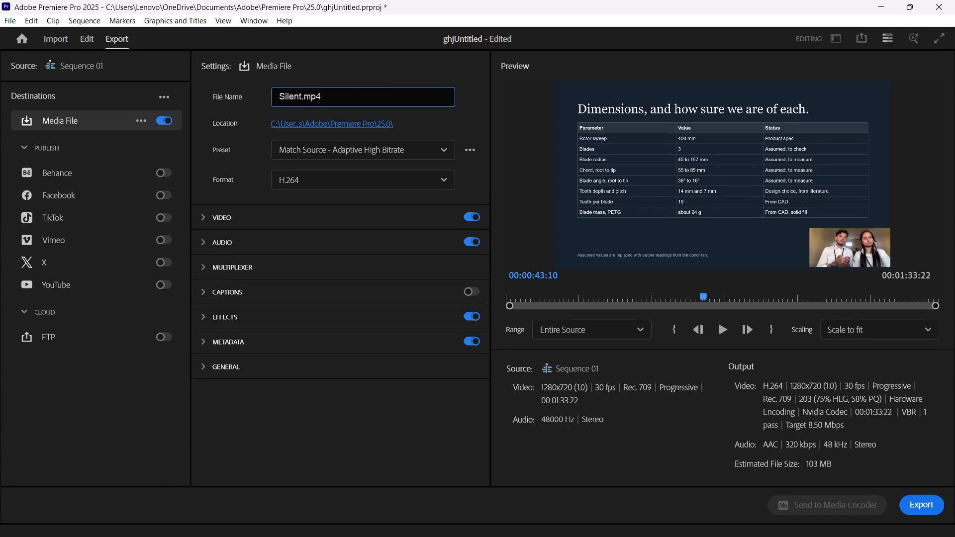
pyautogui.press('space')
pyautogui.hotkey('shift', 'w')
pyautogui.write('ing')
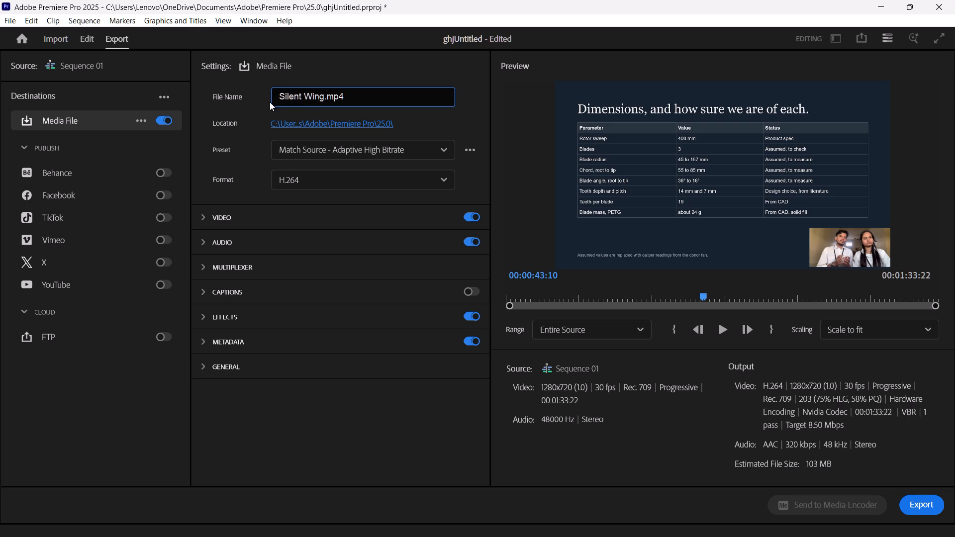
pyautogui.hotkey('shift', '_')
pyautogui.write('Code')
pyautogui.press('space')
pyautogui.write('W')
pyautogui.write('arrior')
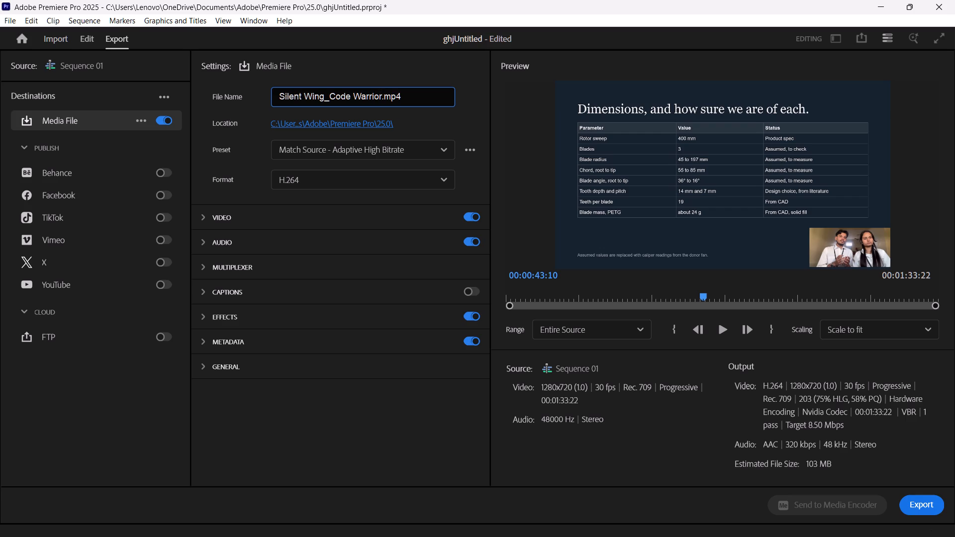
pyautogui.press('s')
pyautogui.click(919, 503)
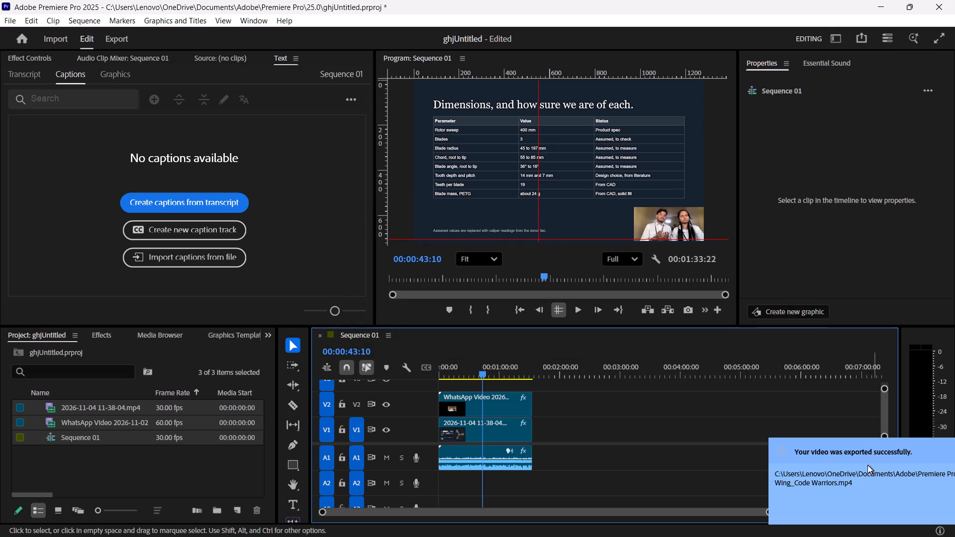
# Open the export notification's event log, select its entry, and close the log.
pyautogui.click(865, 482)
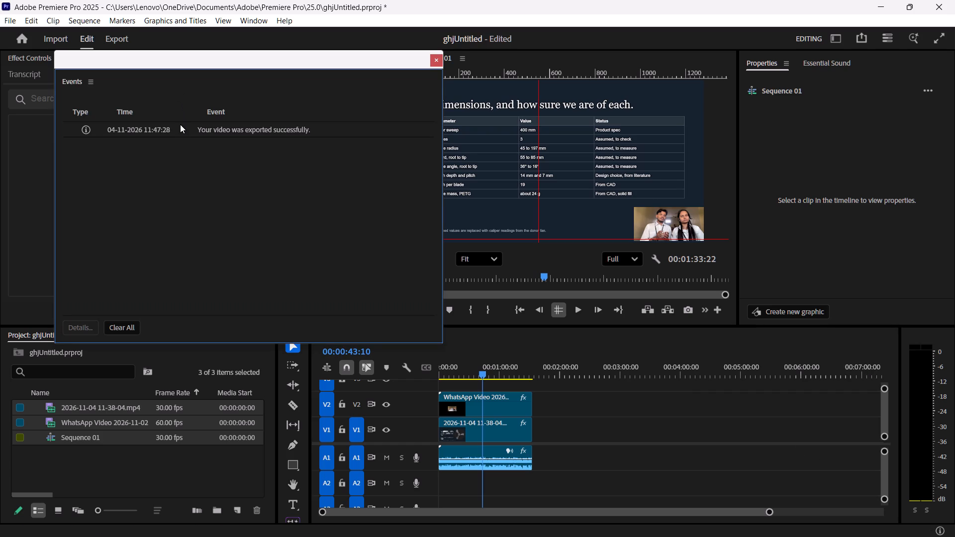
pyautogui.moveTo(179, 128); pyautogui.dragTo(514, 48)
pyautogui.moveTo(514, 48); pyautogui.dragTo(440, 57)
pyautogui.click(440, 57)
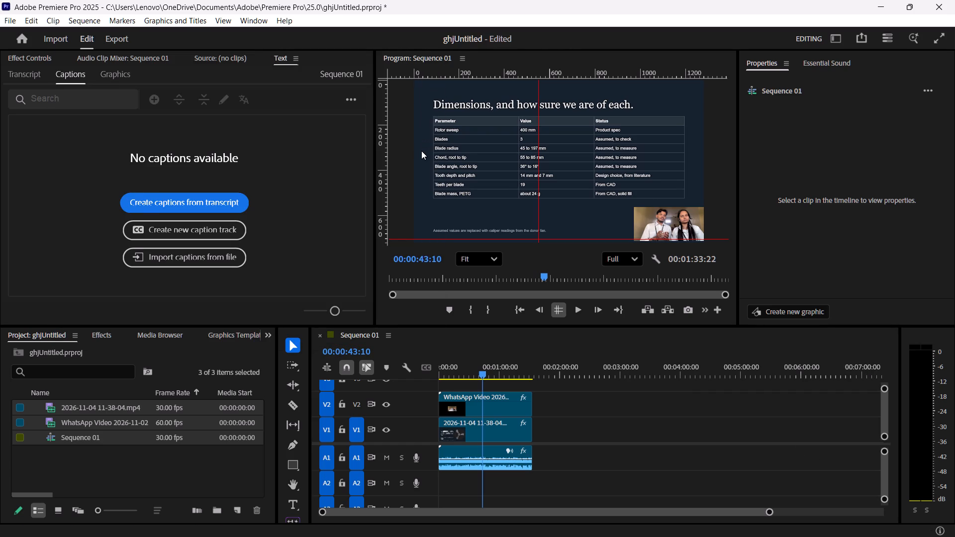
# Switch to File Explorer and open the OneDrive Documents folder.
pyautogui.click(312, 526)
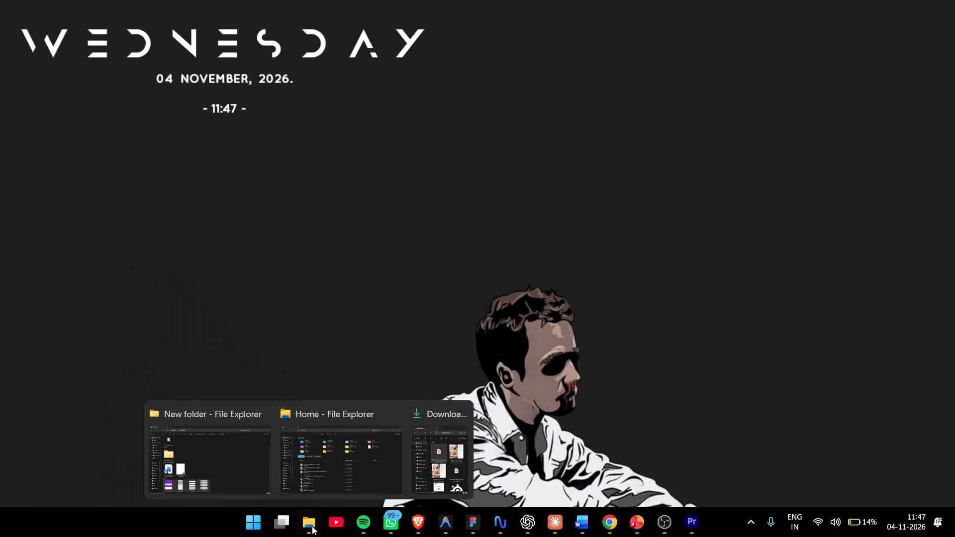
pyautogui.click(237, 457)
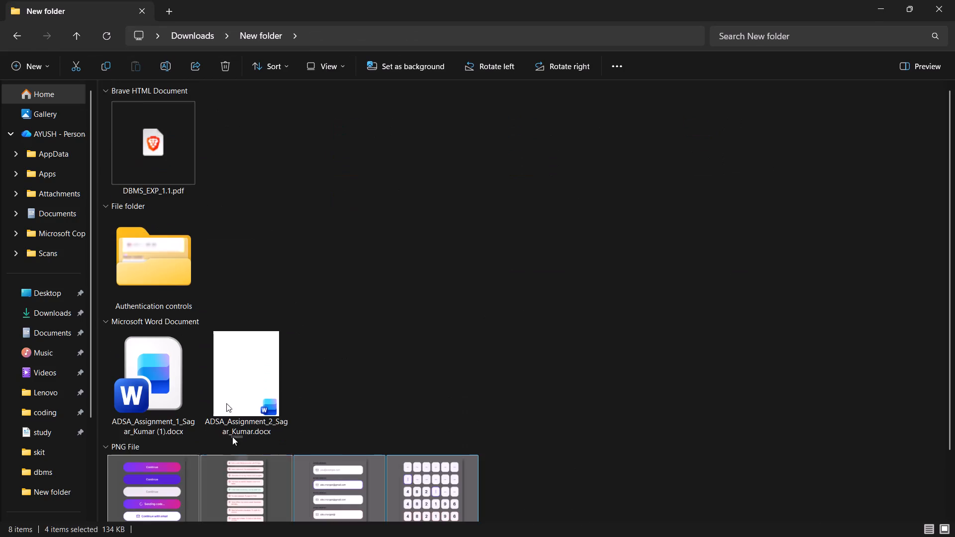
pyautogui.doubleClick(48, 211)
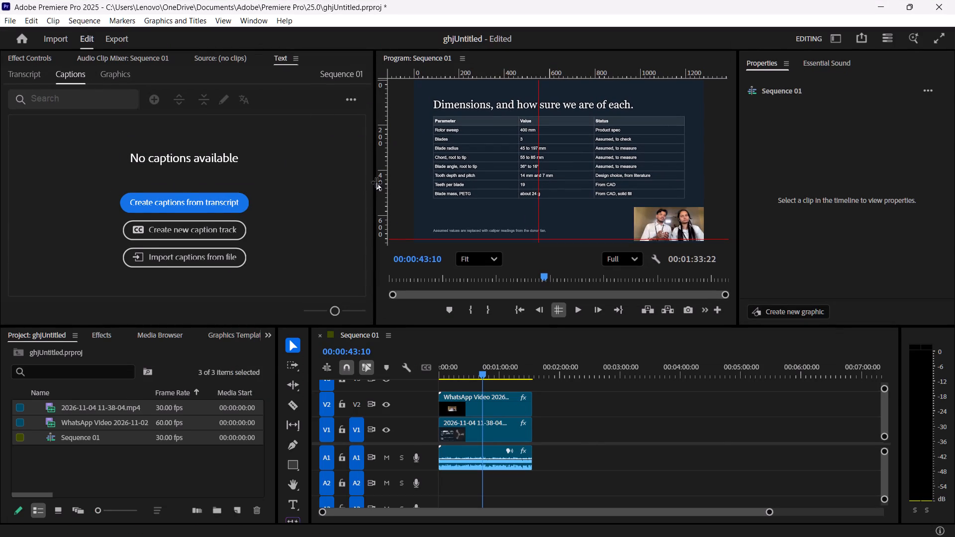
# Switch back to Premiere Pro, reopen the events log, select the export entry, and close the log.
pyautogui.click(943, 534)
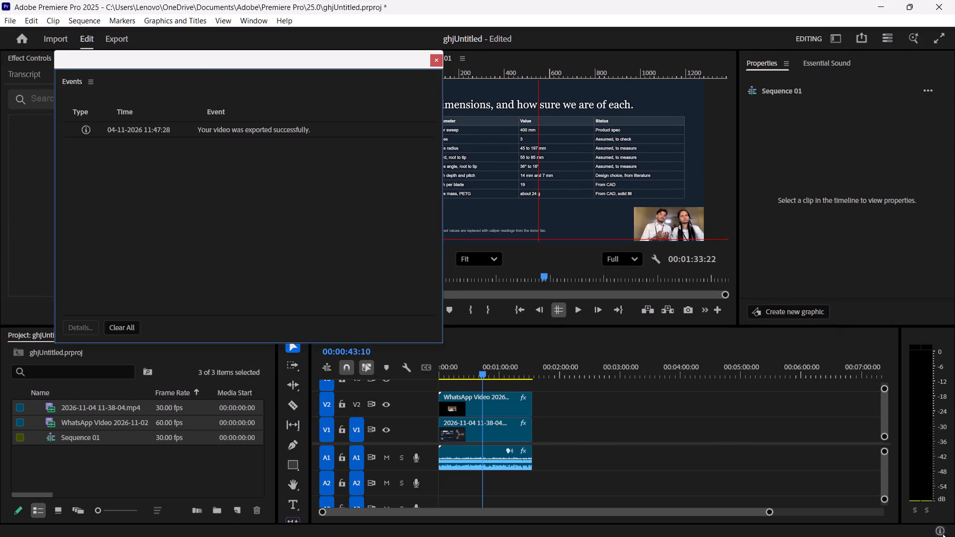
pyautogui.click(227, 128)
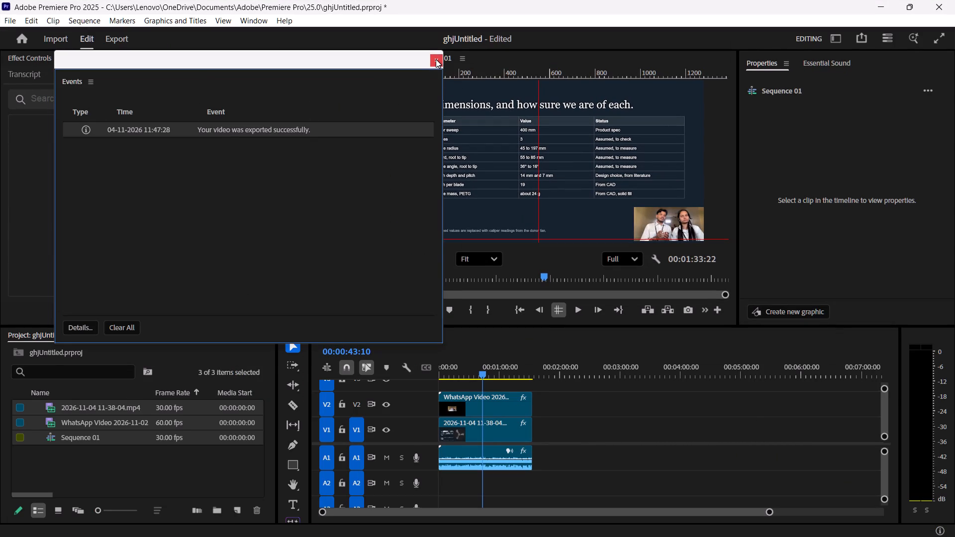
pyautogui.click(436, 59)
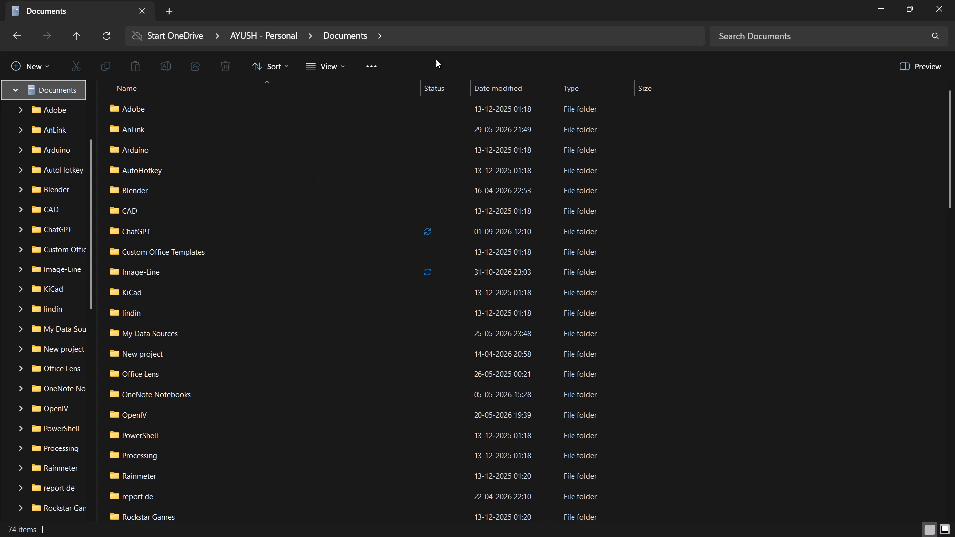
# In File Explorer, open the Lenovo user folder inside Users on Local Disk (C:).
pyautogui.scroll(7, 72, 293)
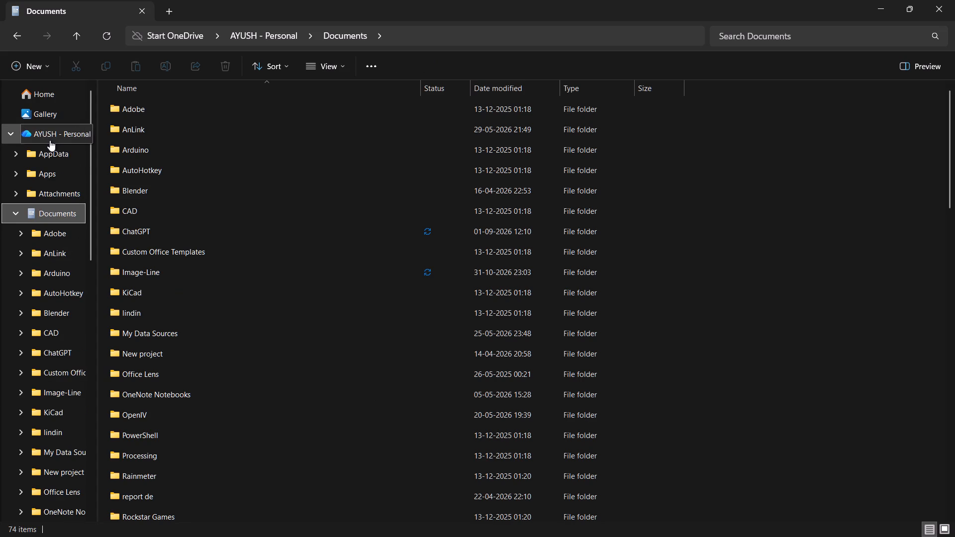
pyautogui.click(50, 141)
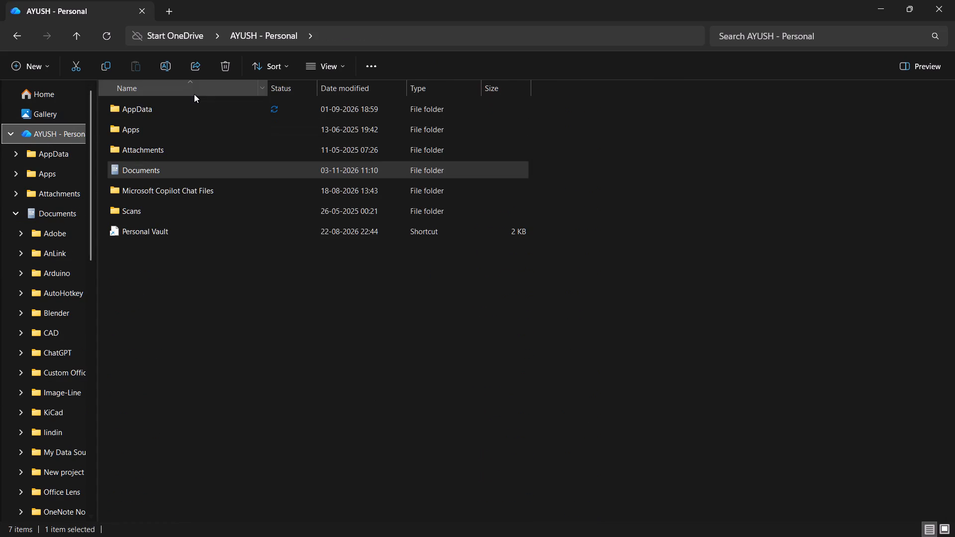
pyautogui.scroll(-7, 30, 249)
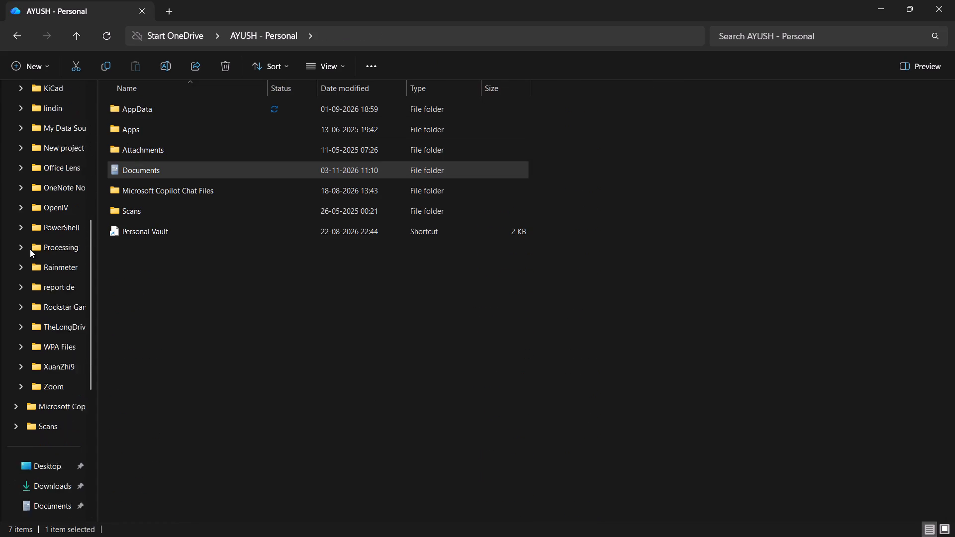
pyautogui.scroll(-2, 30, 249)
pyautogui.scroll(-1, 41, 346)
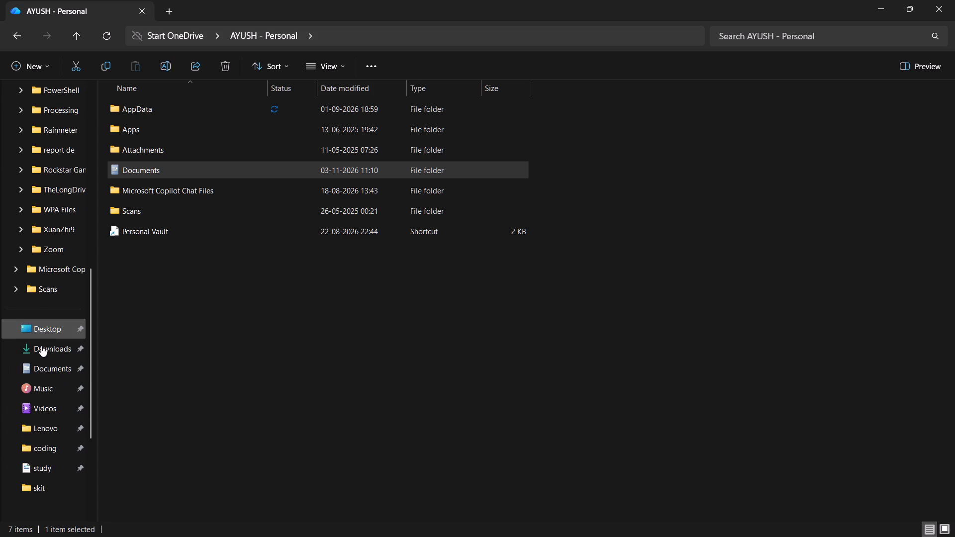
pyautogui.scroll(-1, 41, 346)
pyautogui.doubleClick(49, 468)
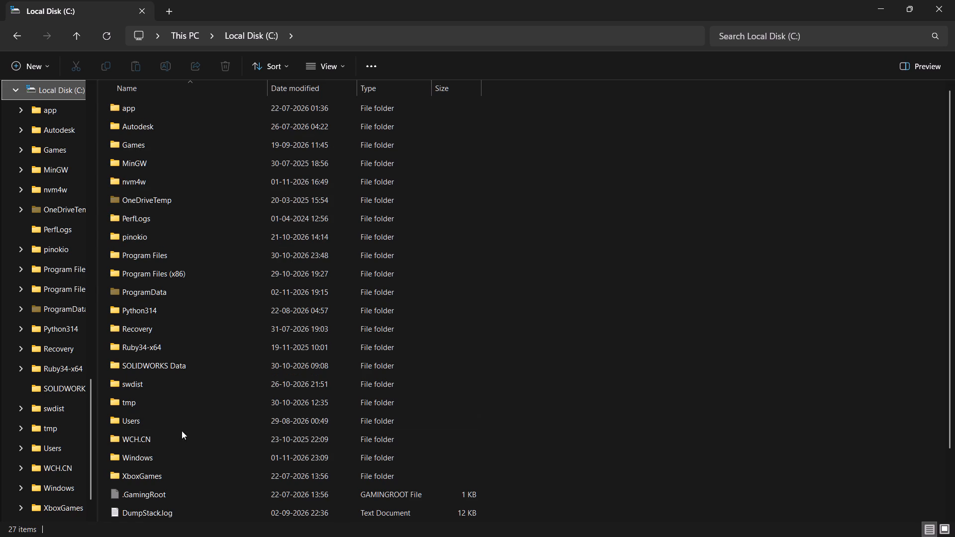
pyautogui.doubleClick(175, 419)
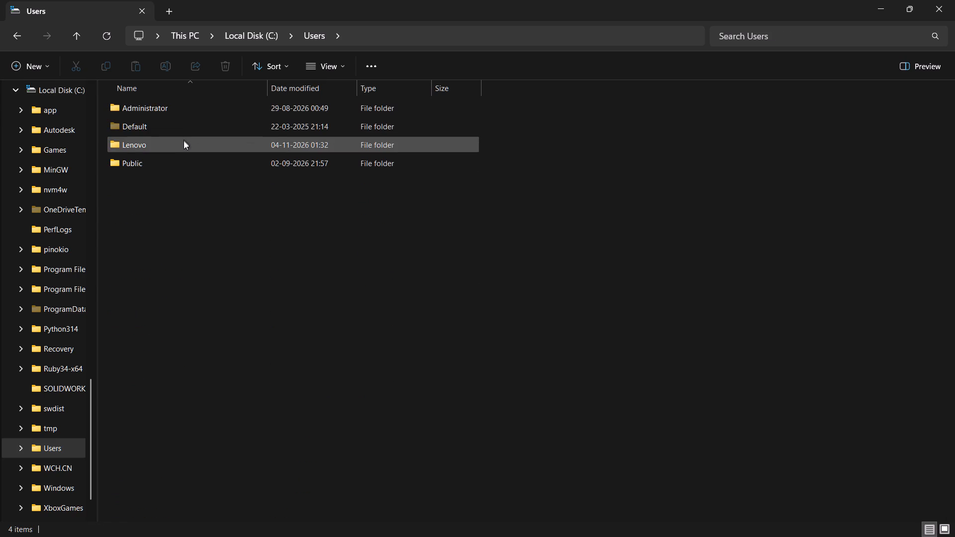
pyautogui.doubleClick(184, 141)
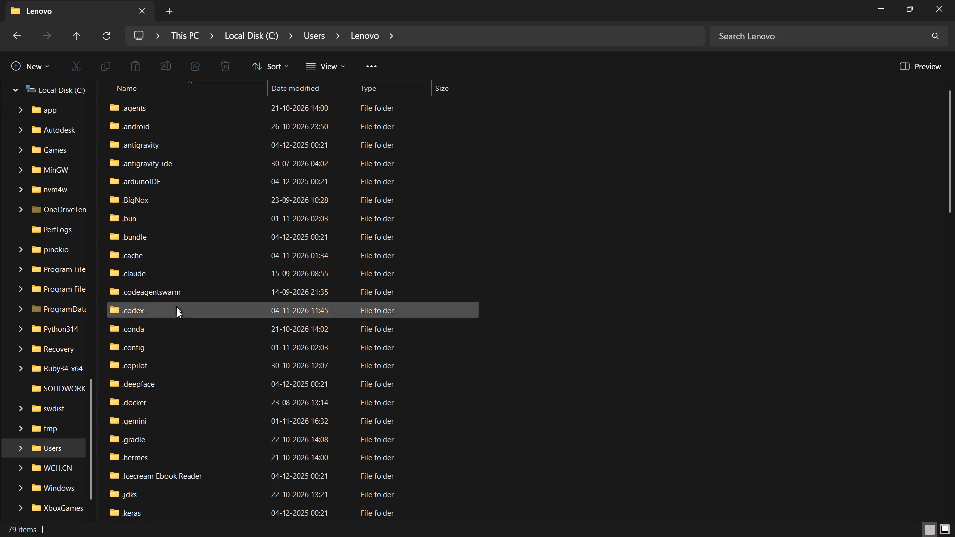
# Open the export folder OneDrive\Documents\Adobe\Premiere Pro\25.0 inside the Lenovo user folder.
pyautogui.scroll(-13, 180, 343)
pyautogui.scroll(1, 180, 343)
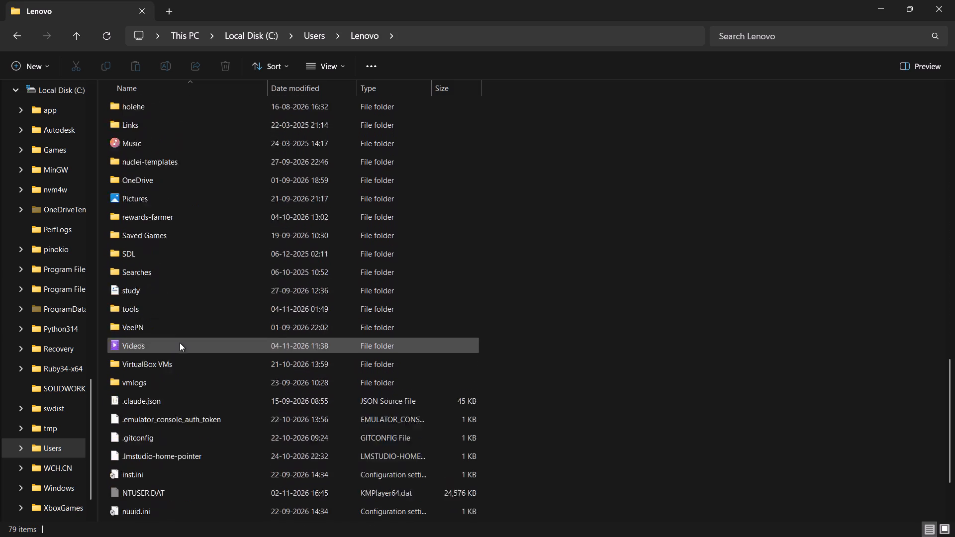
pyautogui.scroll(1, 180, 343)
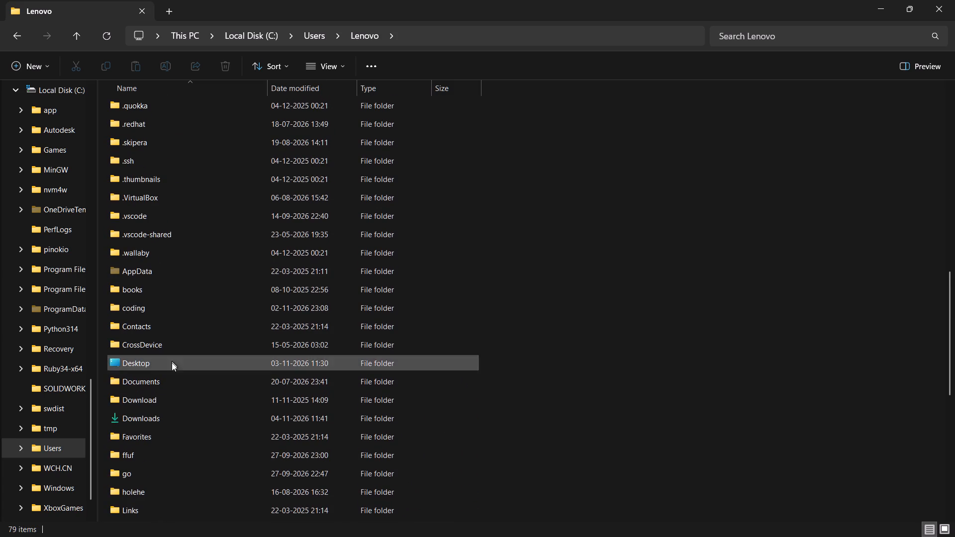
pyautogui.scroll(-2, 170, 414)
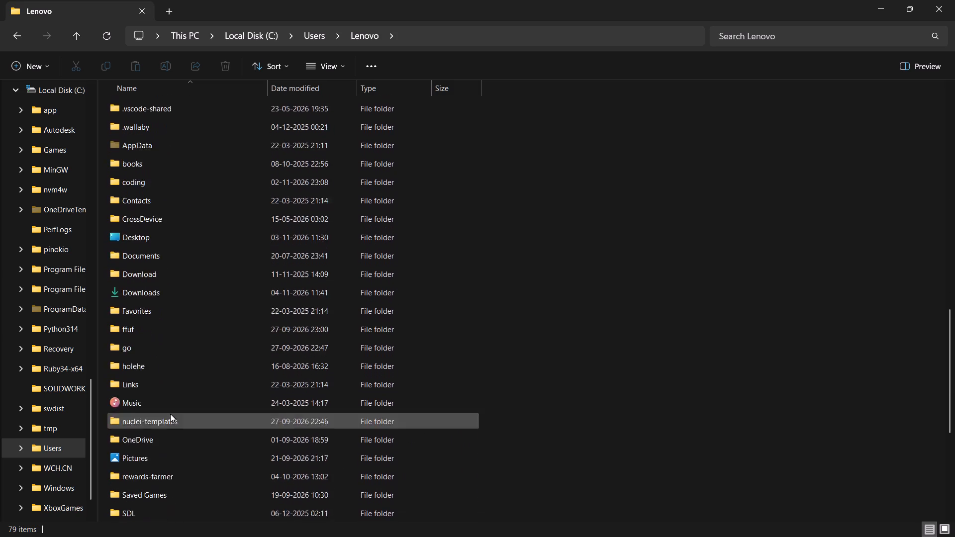
pyautogui.scroll(-5, 170, 414)
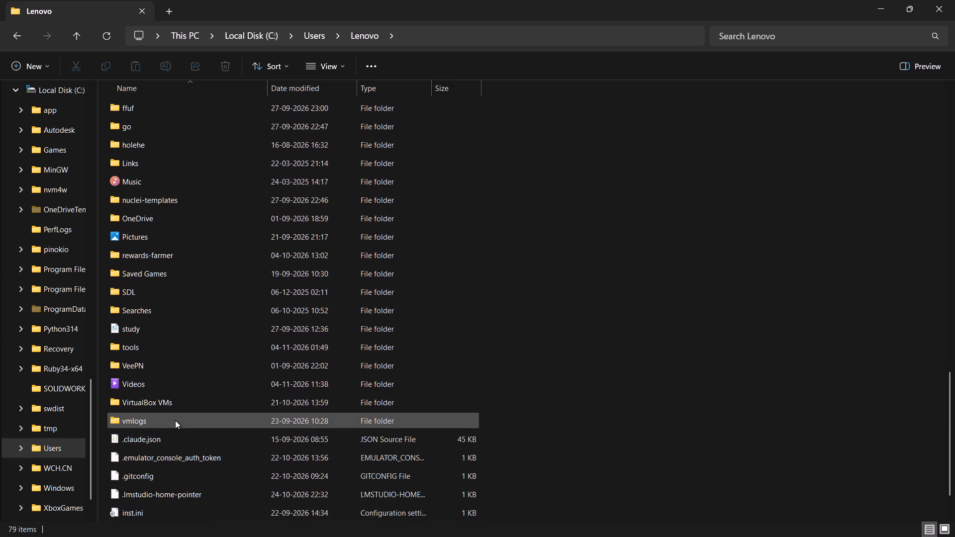
pyautogui.scroll(-3, 175, 420)
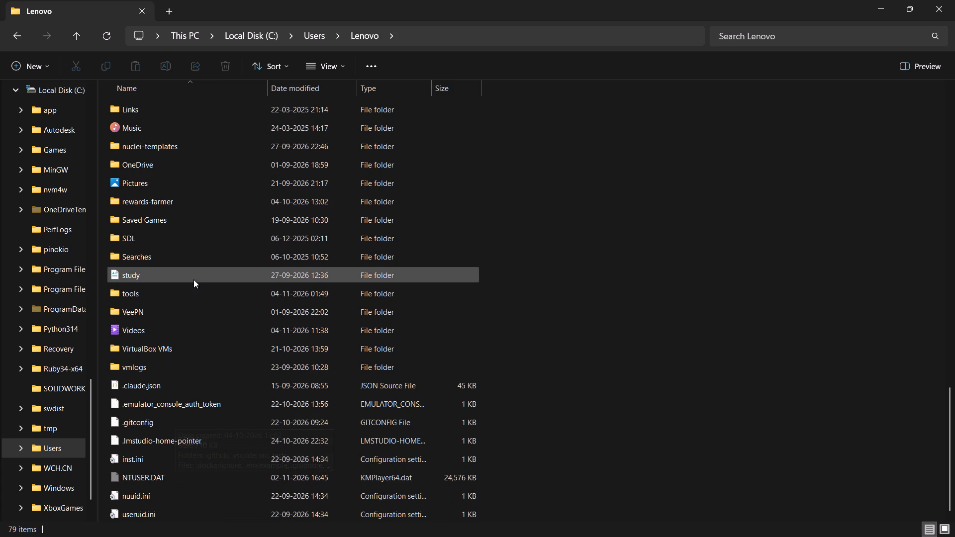
pyautogui.doubleClick(189, 163)
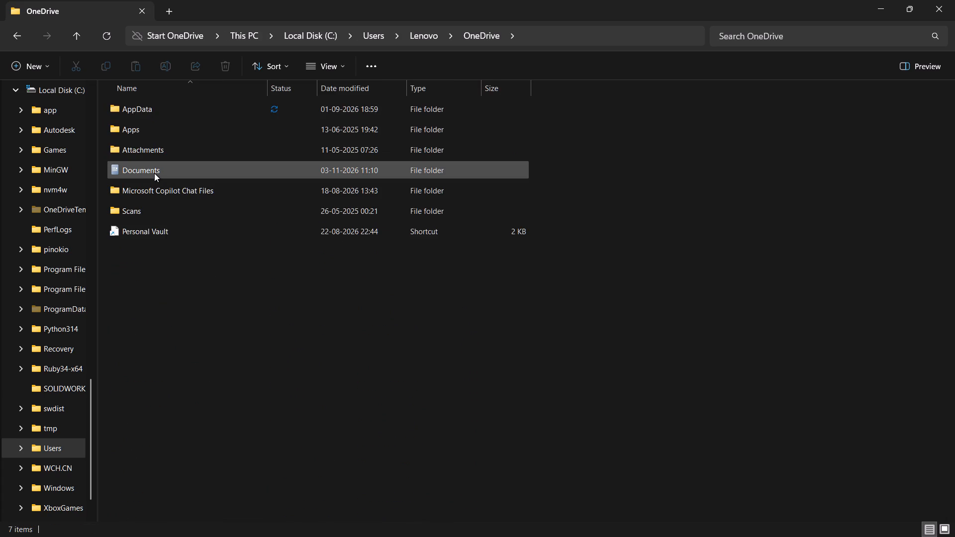
pyautogui.doubleClick(154, 174)
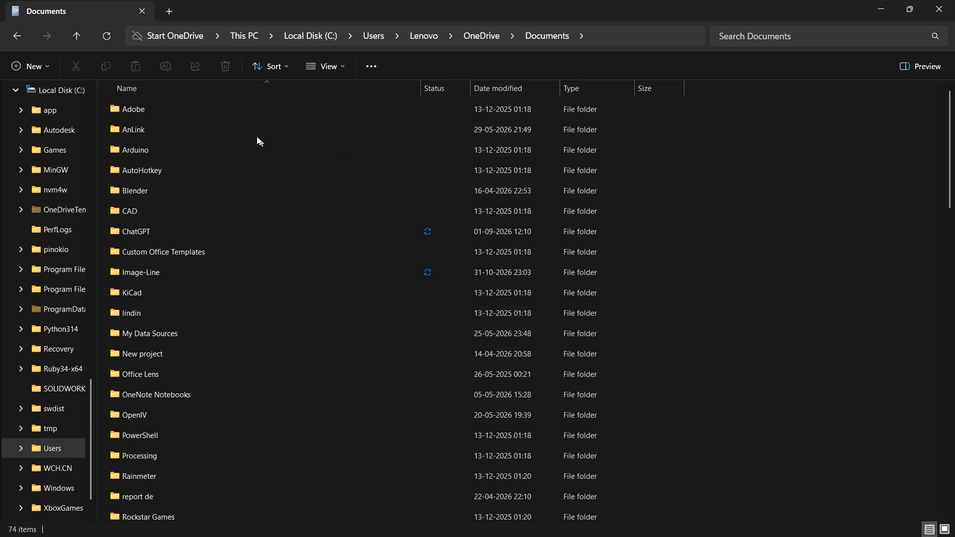
pyautogui.doubleClick(222, 107)
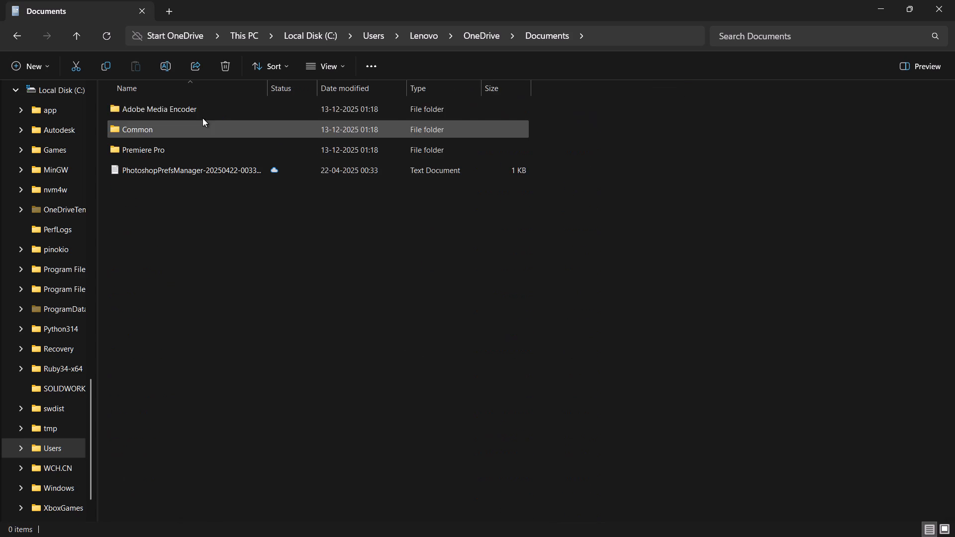
pyautogui.doubleClick(179, 153)
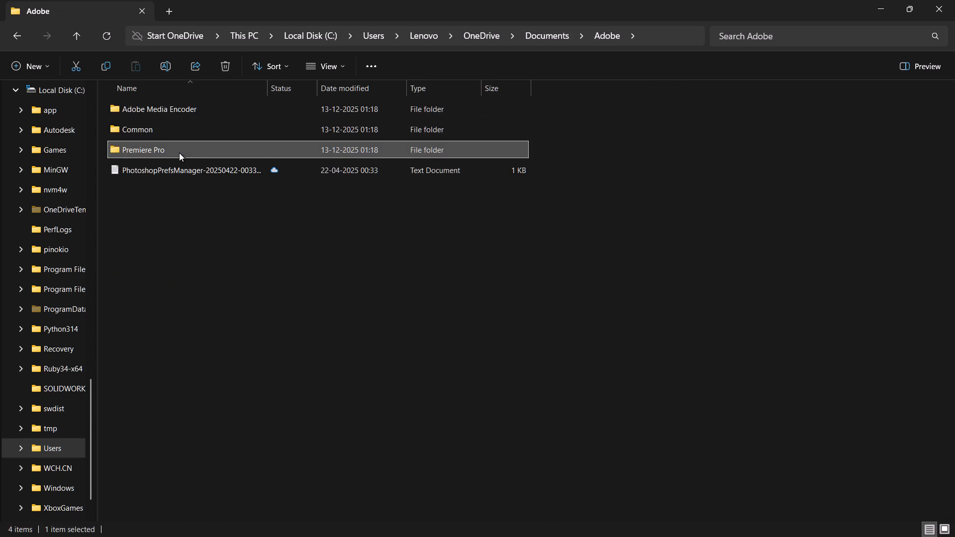
pyautogui.doubleClick(142, 108)
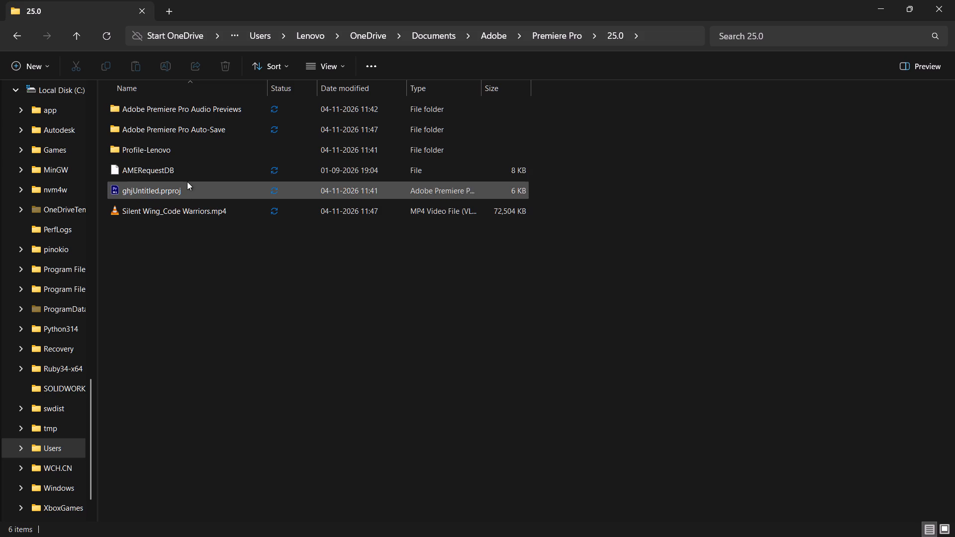
# Copy Silent Wing_Code Warriors.mp4 from the 25.0 folder into Downloads, opened in a separate File Explorer tab.
pyautogui.click(179, 208)
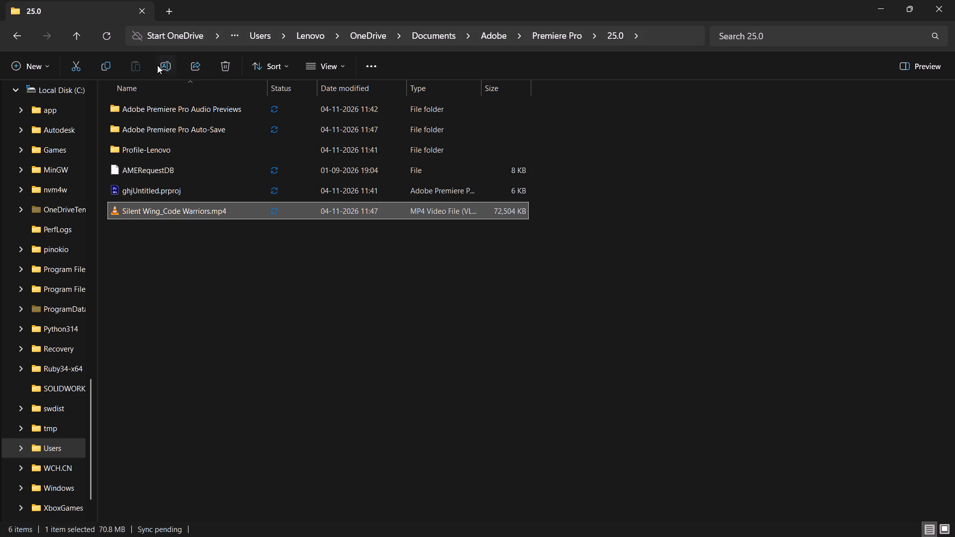
pyautogui.click(106, 65)
pyautogui.click(168, 13)
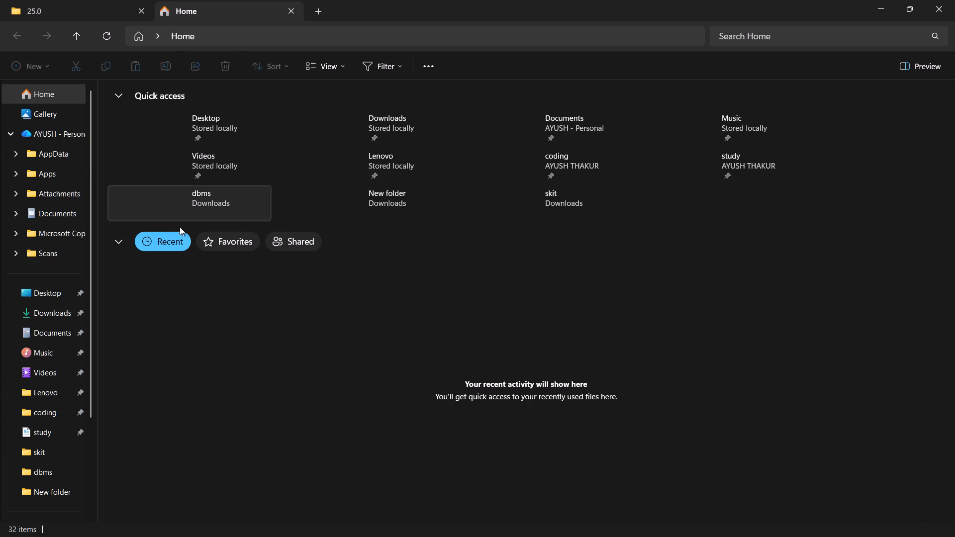
pyautogui.doubleClick(329, 112)
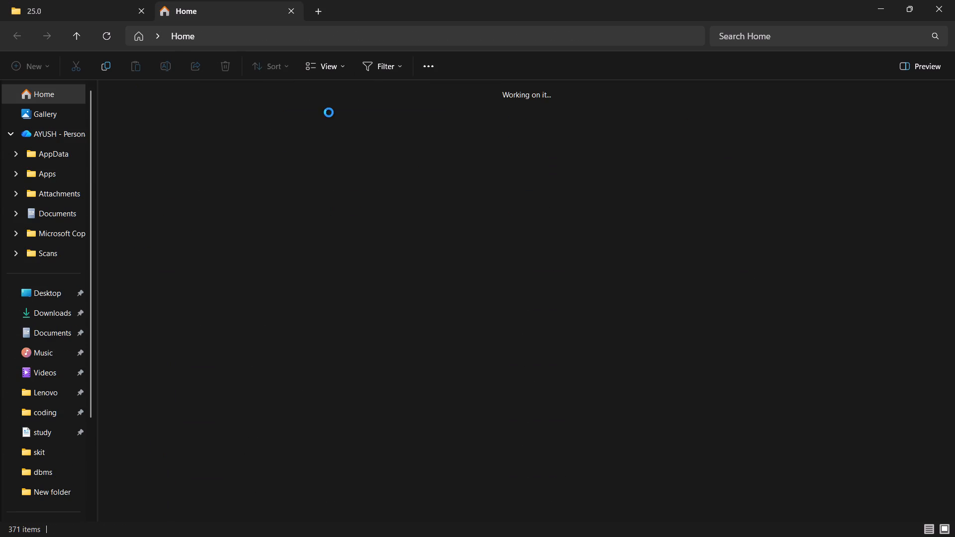
pyautogui.click(135, 72)
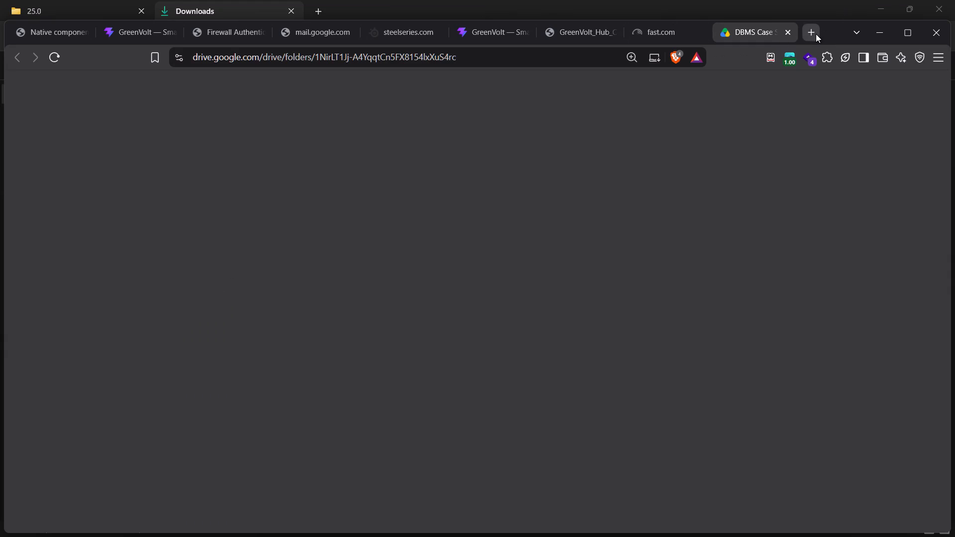
# Switch to Brave and open the atomQUEST 2026 page on gradpartners.in in a new tab.
pyautogui.click(814, 32)
pyautogui.write('at')
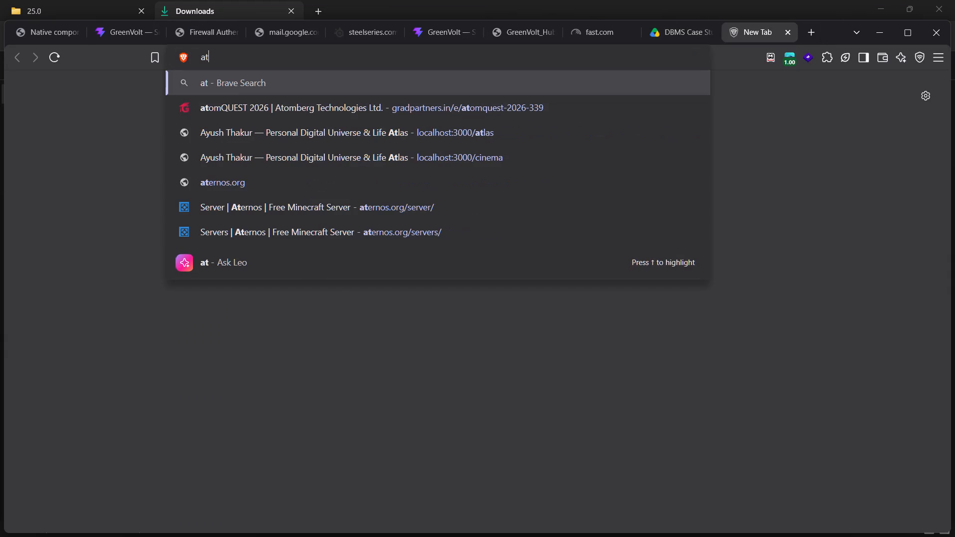
pyautogui.press('Down')
pyautogui.press('Return')
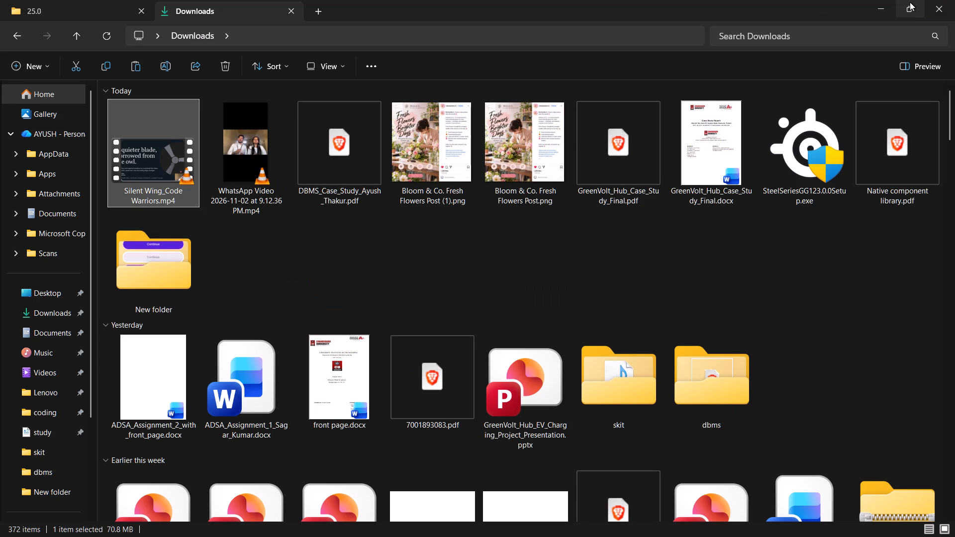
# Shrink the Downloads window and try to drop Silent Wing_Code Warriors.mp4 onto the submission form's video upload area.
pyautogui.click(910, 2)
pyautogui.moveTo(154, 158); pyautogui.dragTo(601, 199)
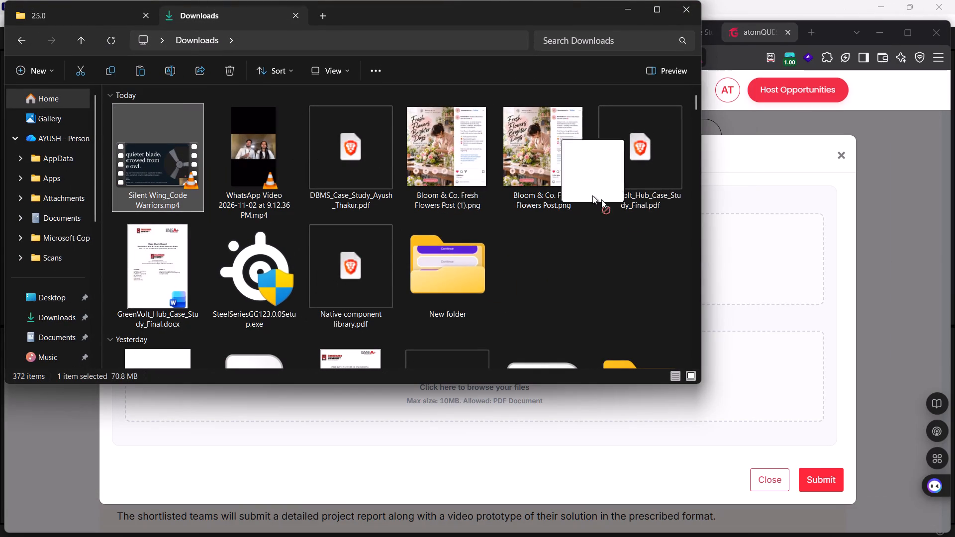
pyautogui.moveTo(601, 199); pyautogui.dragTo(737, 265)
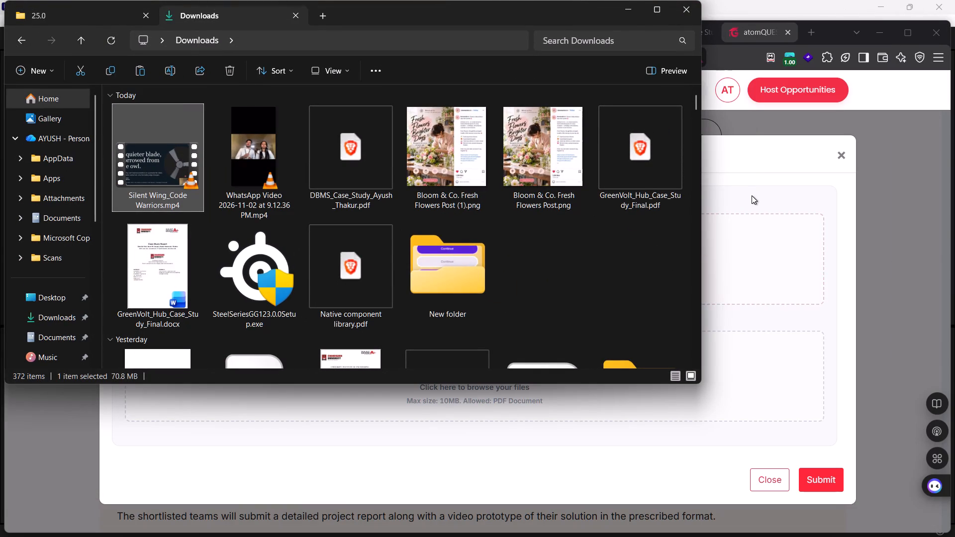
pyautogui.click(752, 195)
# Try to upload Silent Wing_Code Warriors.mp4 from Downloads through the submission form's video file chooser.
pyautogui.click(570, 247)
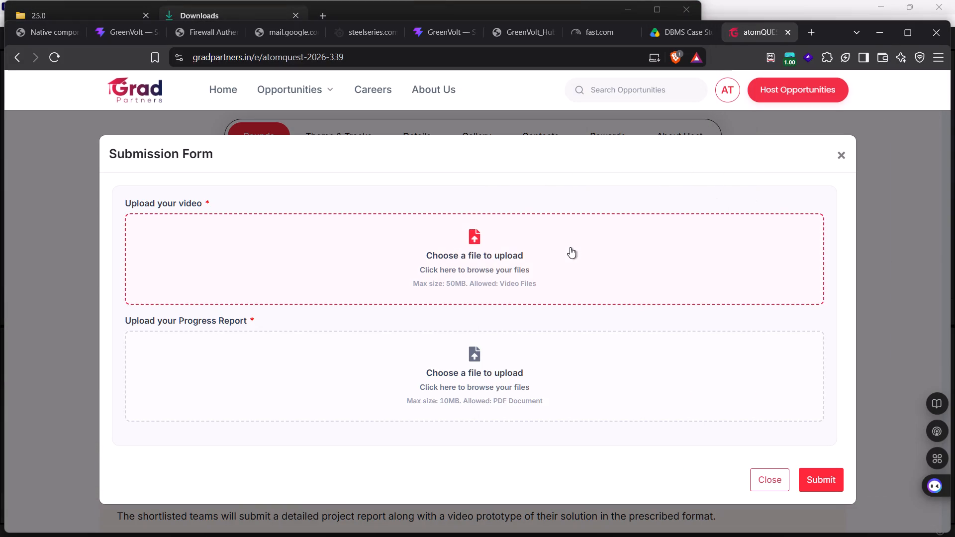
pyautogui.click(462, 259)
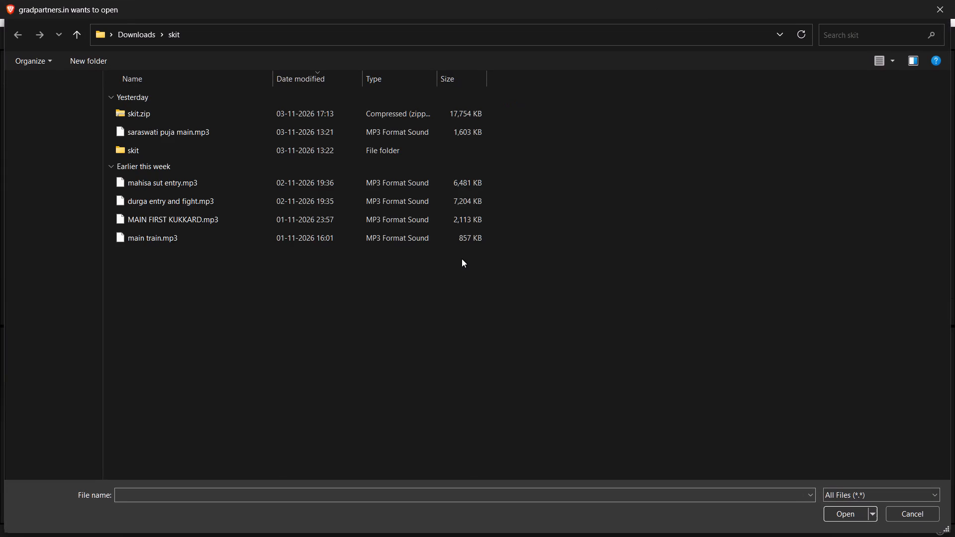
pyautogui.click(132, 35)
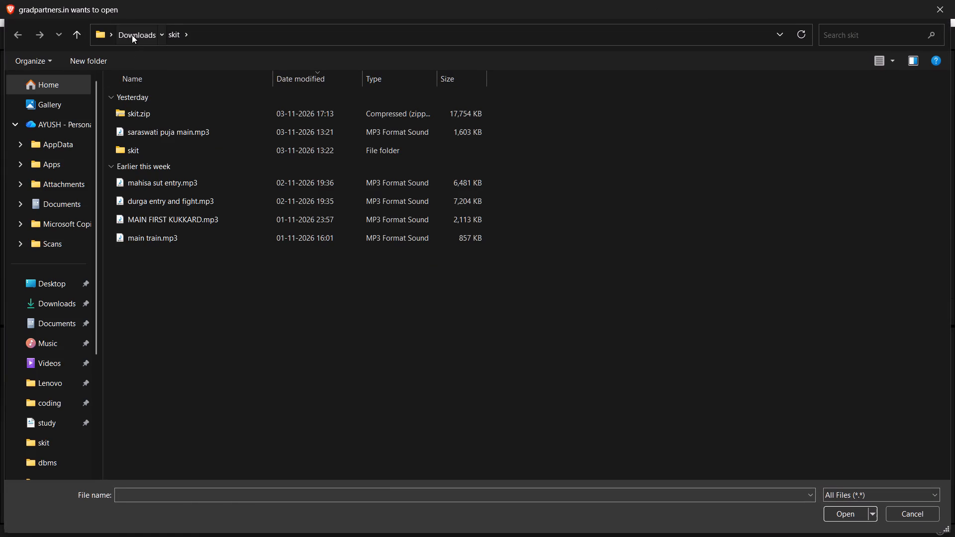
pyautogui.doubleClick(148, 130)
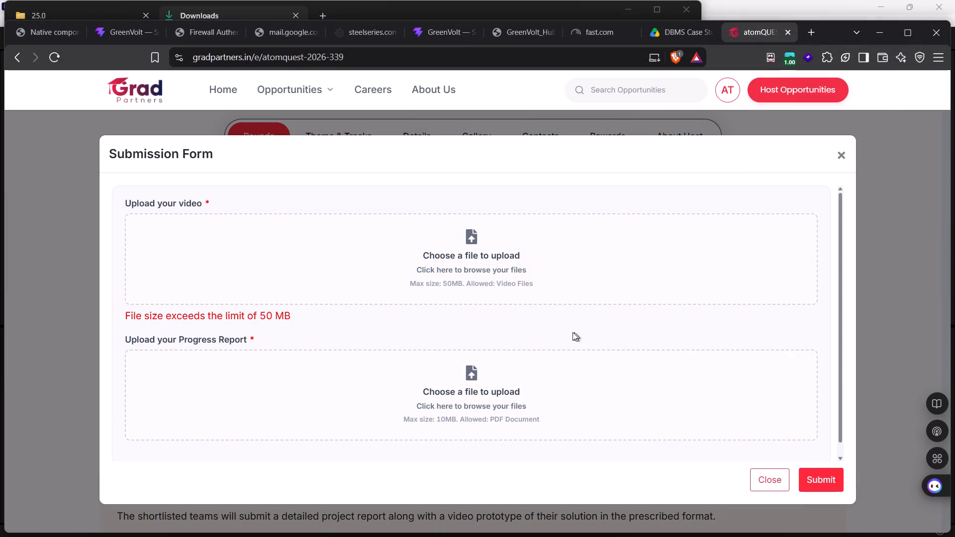
# Search the web for a video compressor in a new tab and open FreeConvert's Video Compressor page.
pyautogui.click(808, 34)
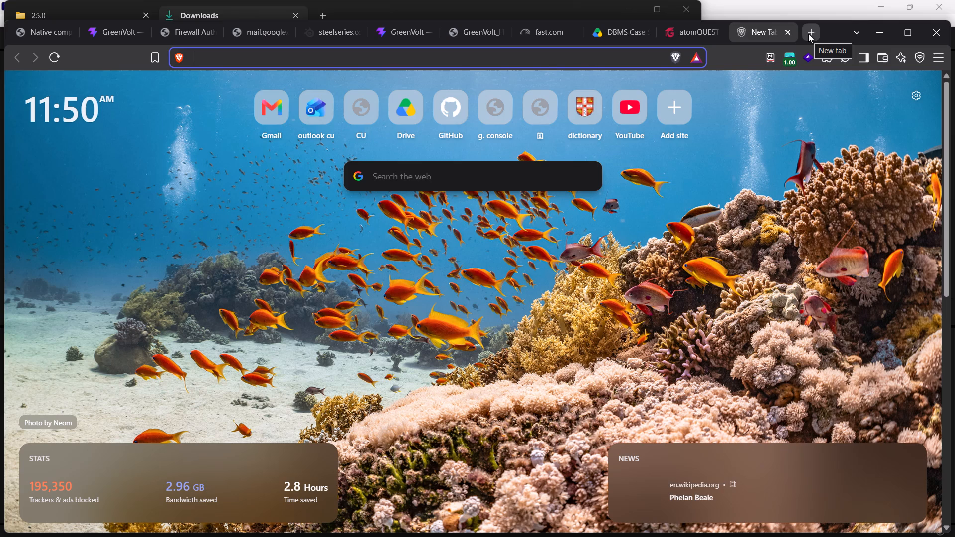
pyautogui.write('vide')
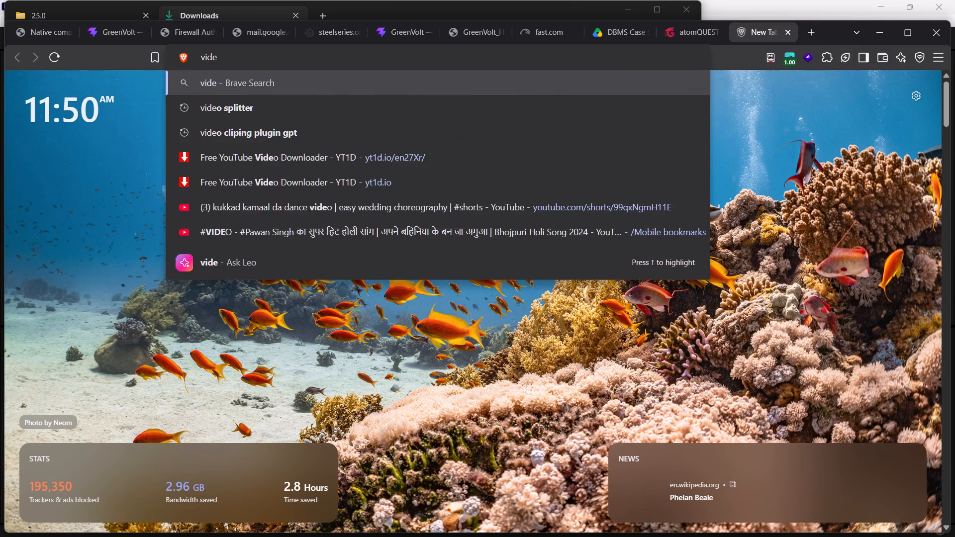
pyautogui.press('space')
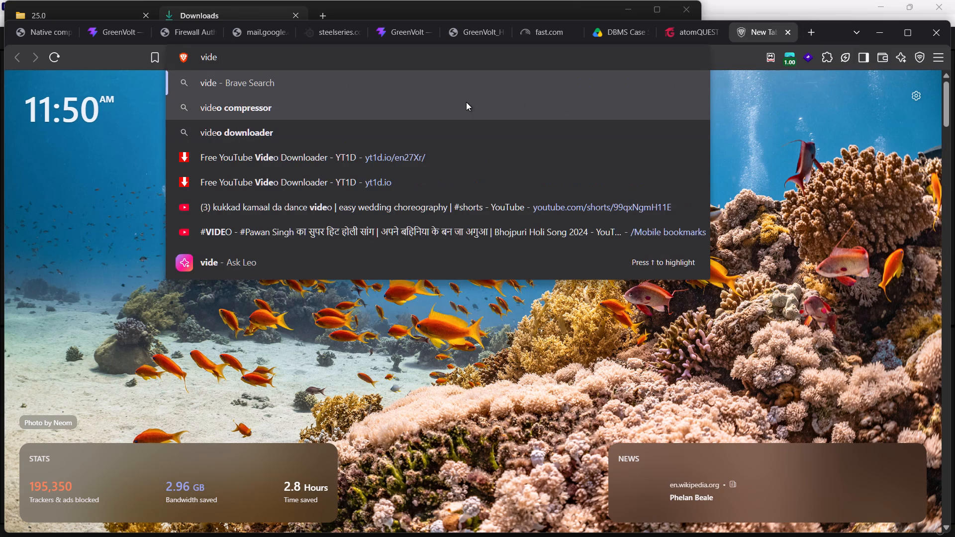
pyautogui.click(466, 102)
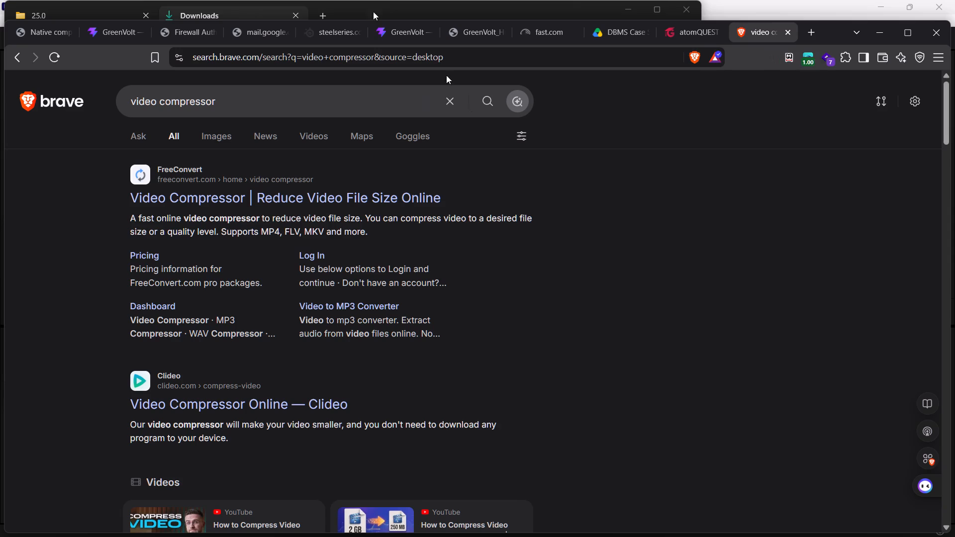
pyautogui.click(204, 193)
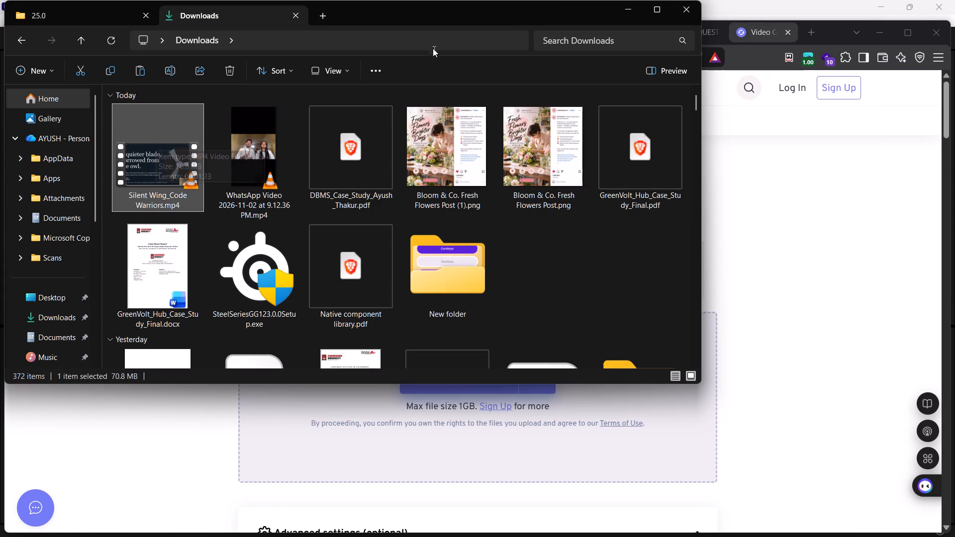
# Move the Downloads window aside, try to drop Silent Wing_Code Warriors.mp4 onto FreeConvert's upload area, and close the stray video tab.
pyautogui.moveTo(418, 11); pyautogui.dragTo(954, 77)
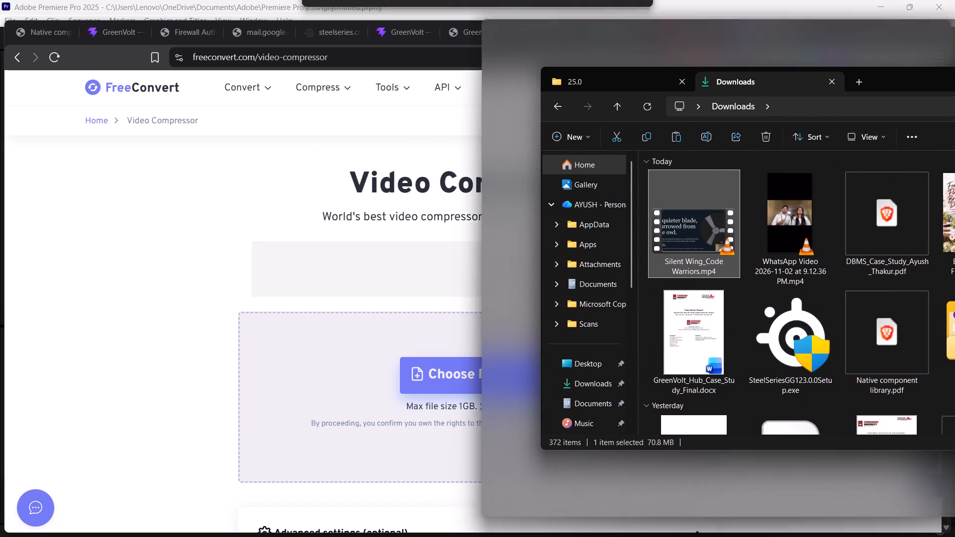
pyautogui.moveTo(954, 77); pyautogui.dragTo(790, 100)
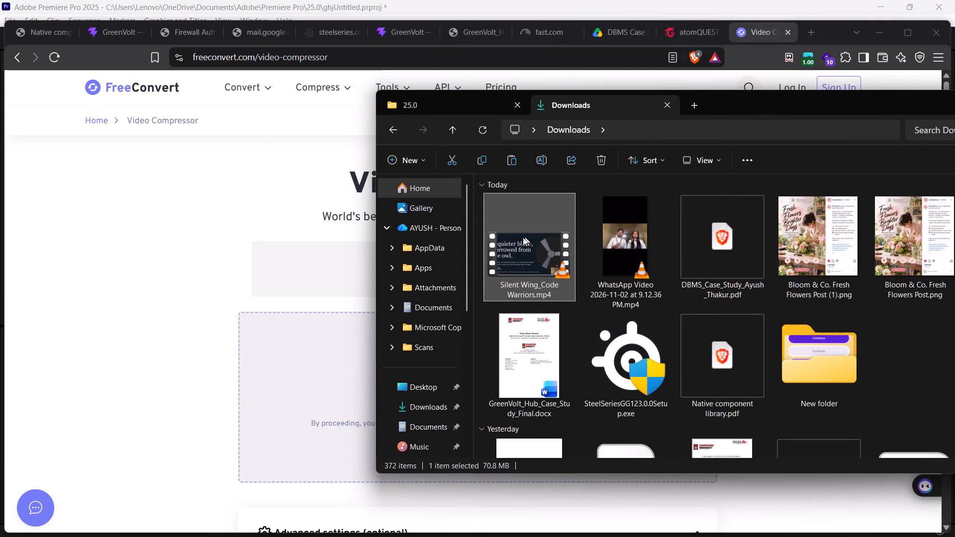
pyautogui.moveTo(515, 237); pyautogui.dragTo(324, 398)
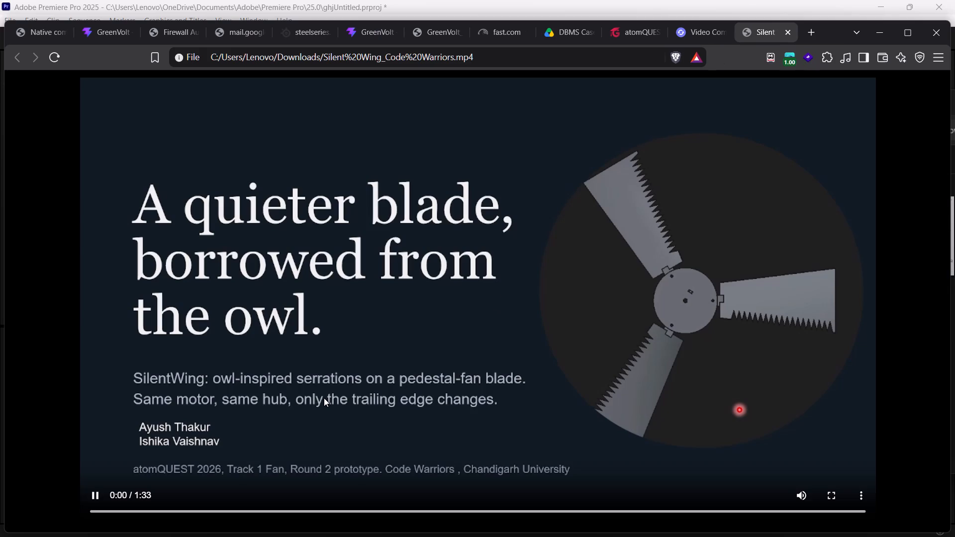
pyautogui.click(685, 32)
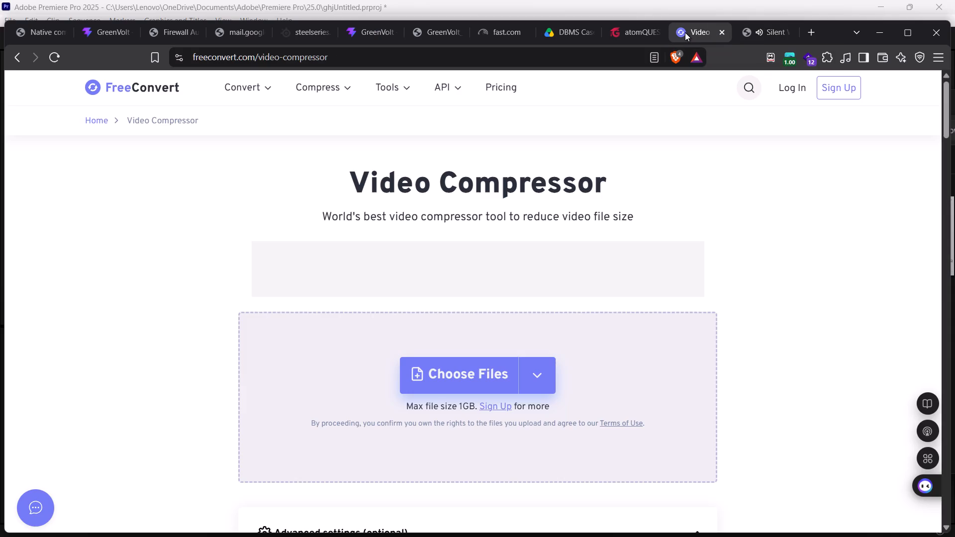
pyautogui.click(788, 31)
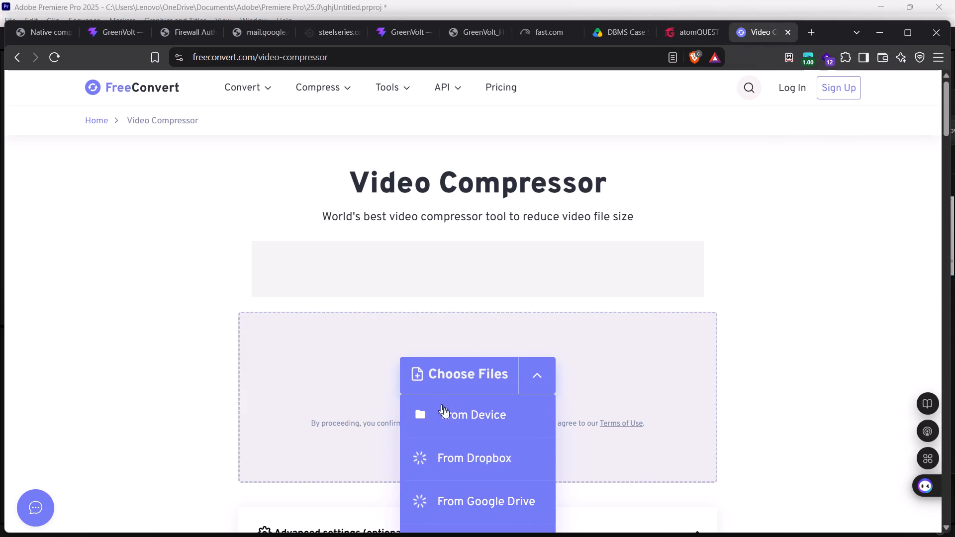
# Add Silent Wing_Code Warriors.mp4 from the device's Downloads folder to FreeConvert and start compressing it with MP4 output.
pyautogui.click(456, 424)
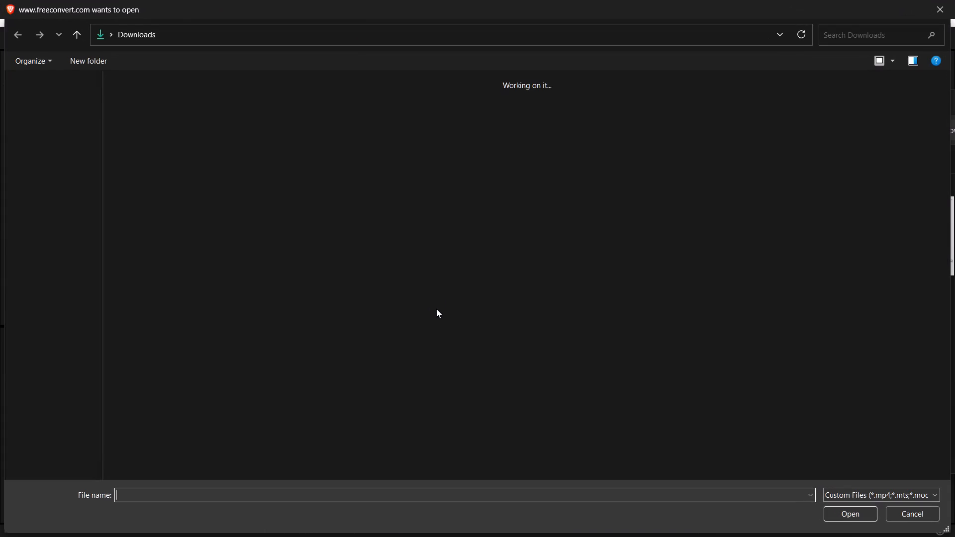
pyautogui.doubleClick(144, 139)
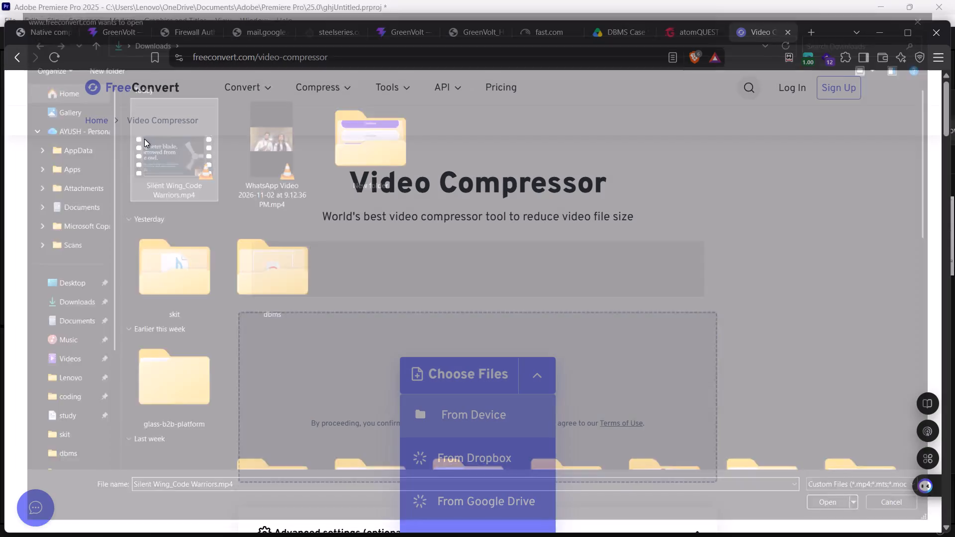
pyautogui.scroll(-5, 757, 314)
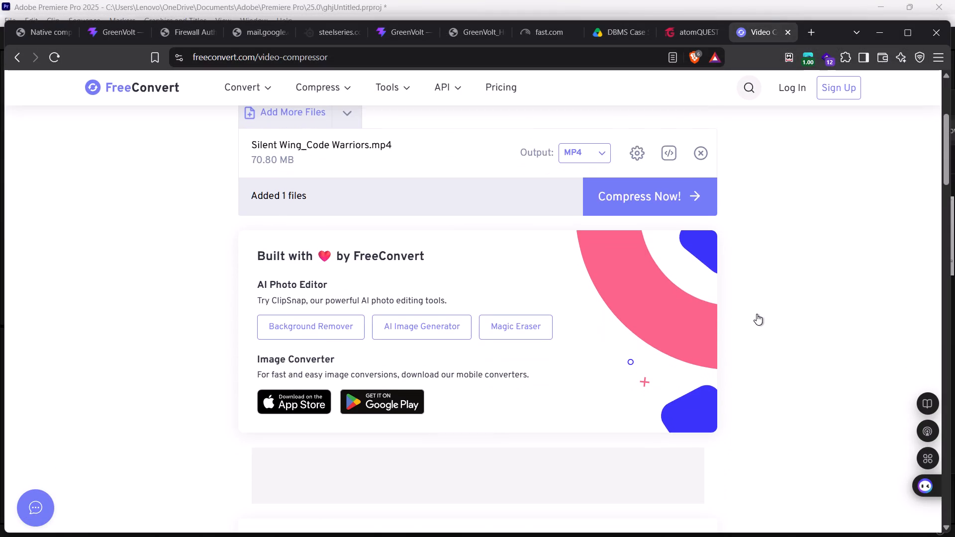
pyautogui.scroll(2, 757, 314)
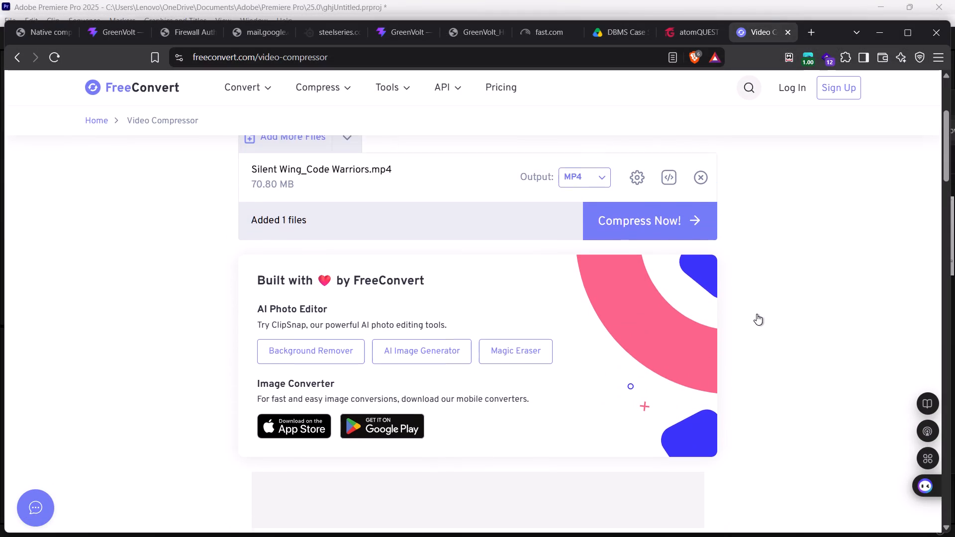
pyautogui.scroll(1, 757, 314)
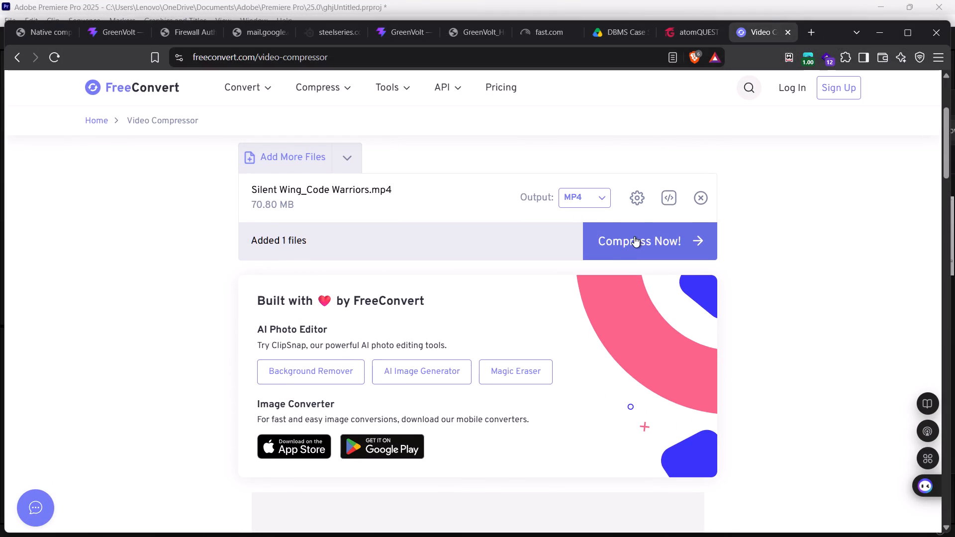
pyautogui.click(634, 237)
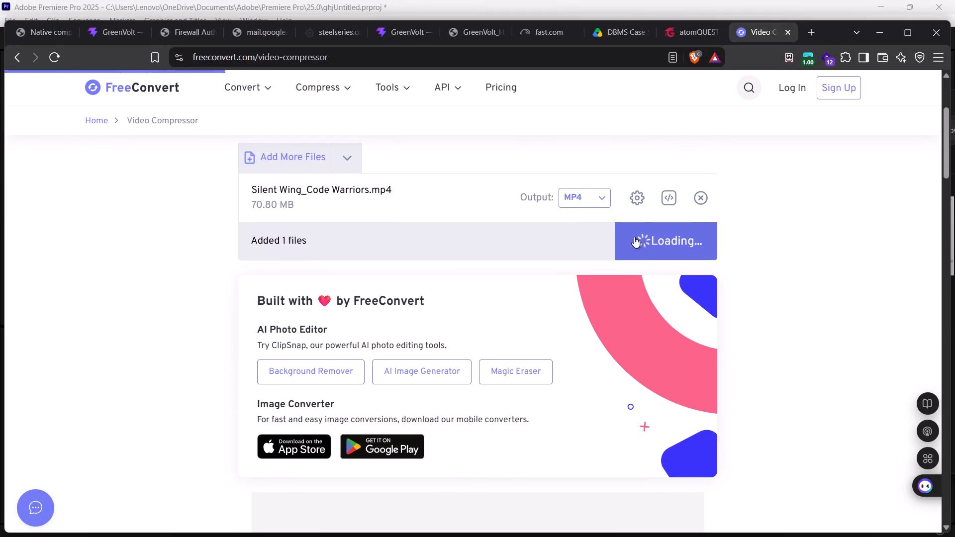